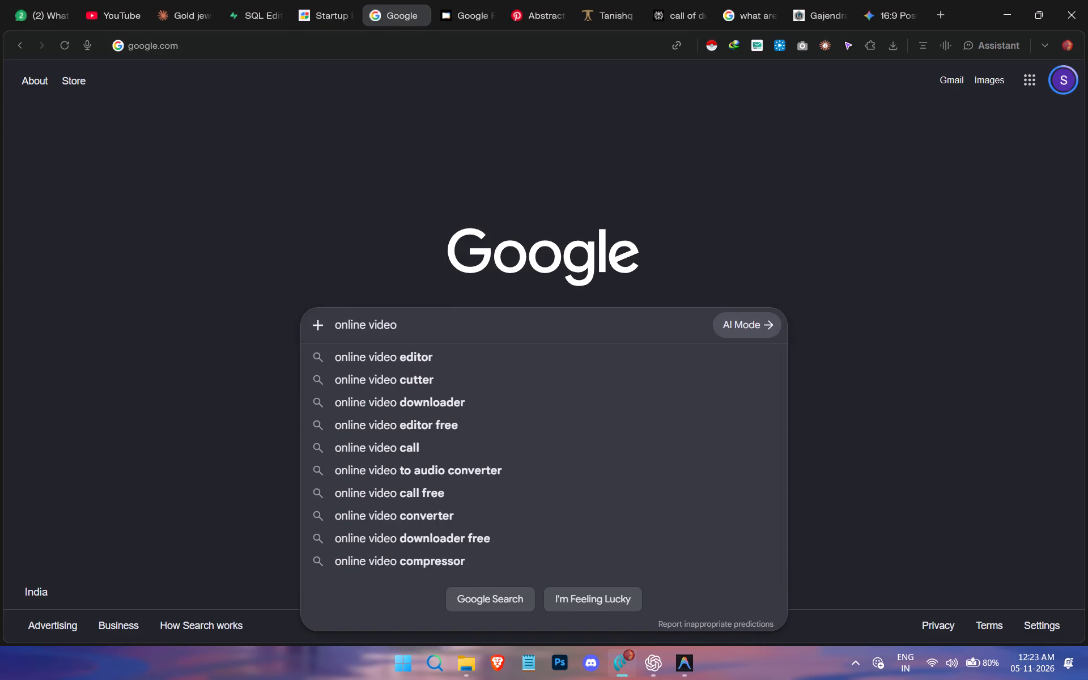
{"action": "key", "text": "space"}
{"action": "type", "text": "editp"}
{"action": "key", "text": "BackSpace"}
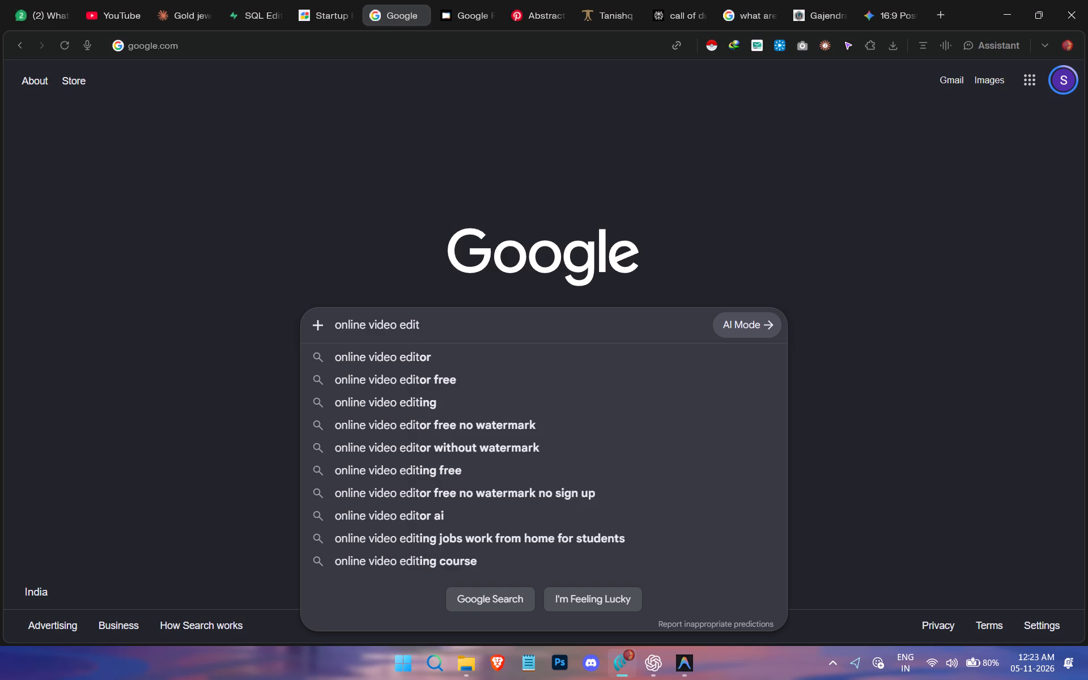
{"action": "type", "text": "or free"}
{"action": "key", "text": "Return"}
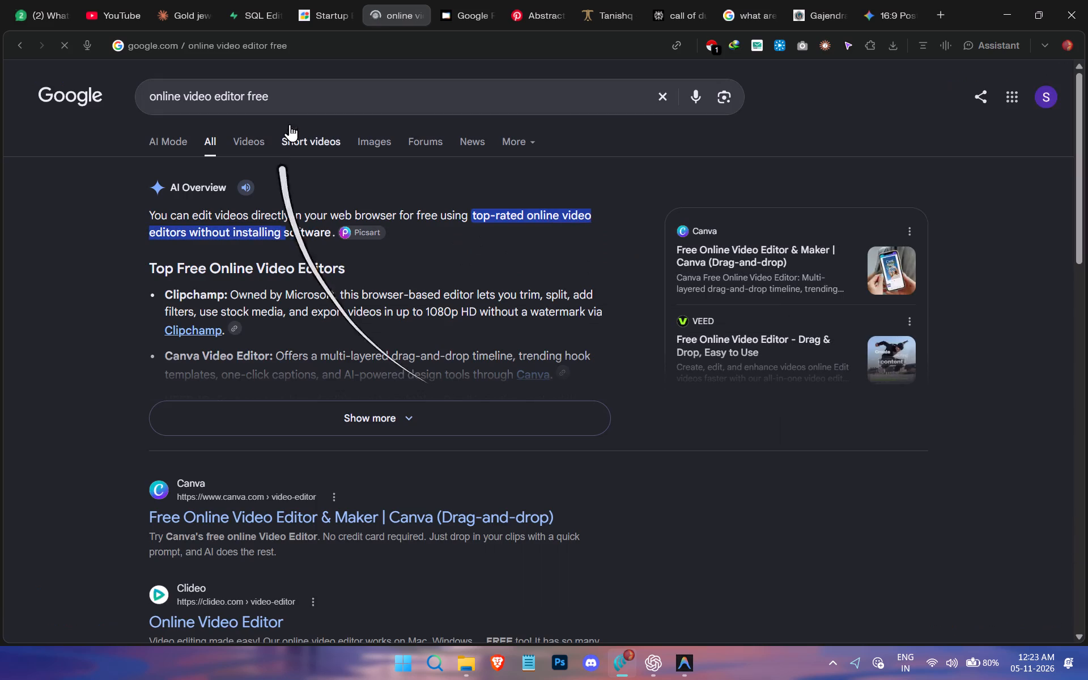
Open Kapwing's Online Video Editor from the search results and start editing a video for free.
{"action": "scroll", "coordinate": [373, 532], "scroll_direction": "down", "scroll_amount": 3}
{"action": "scroll", "coordinate": [373, 365], "scroll_direction": "down", "scroll_amount": 2}
{"action": "scroll", "coordinate": [213, 365], "scroll_direction": "up", "scroll_amount": 1}
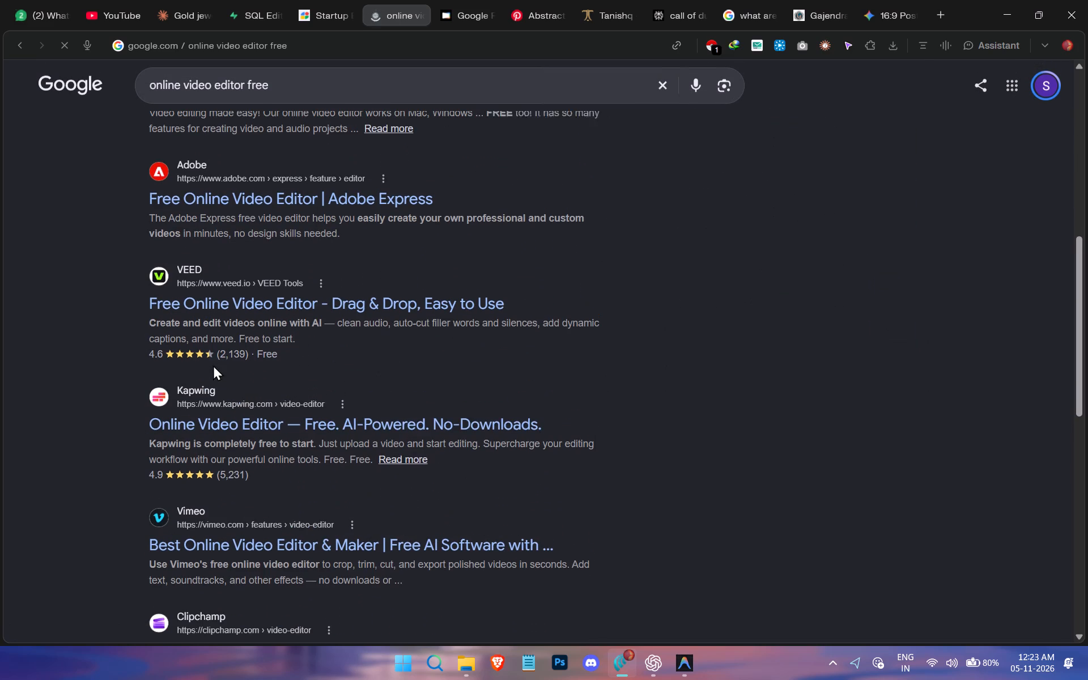
{"action": "scroll", "coordinate": [213, 365], "scroll_direction": "up", "scroll_amount": 1}
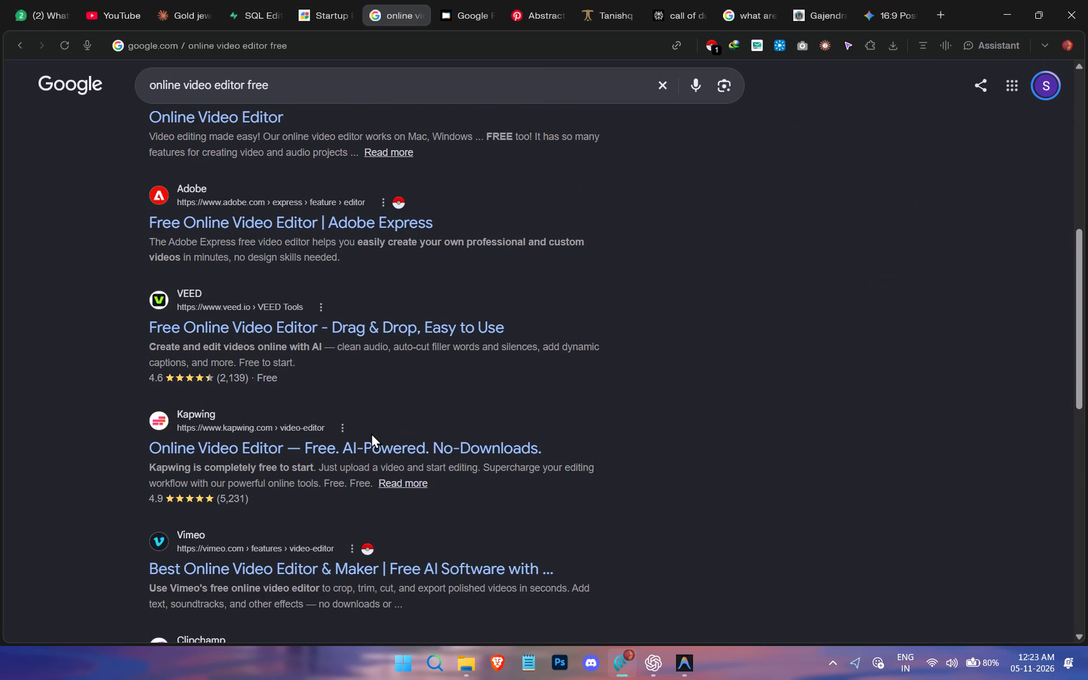
{"action": "left_click", "coordinate": [371, 433]}
{"action": "left_click", "coordinate": [387, 448]}
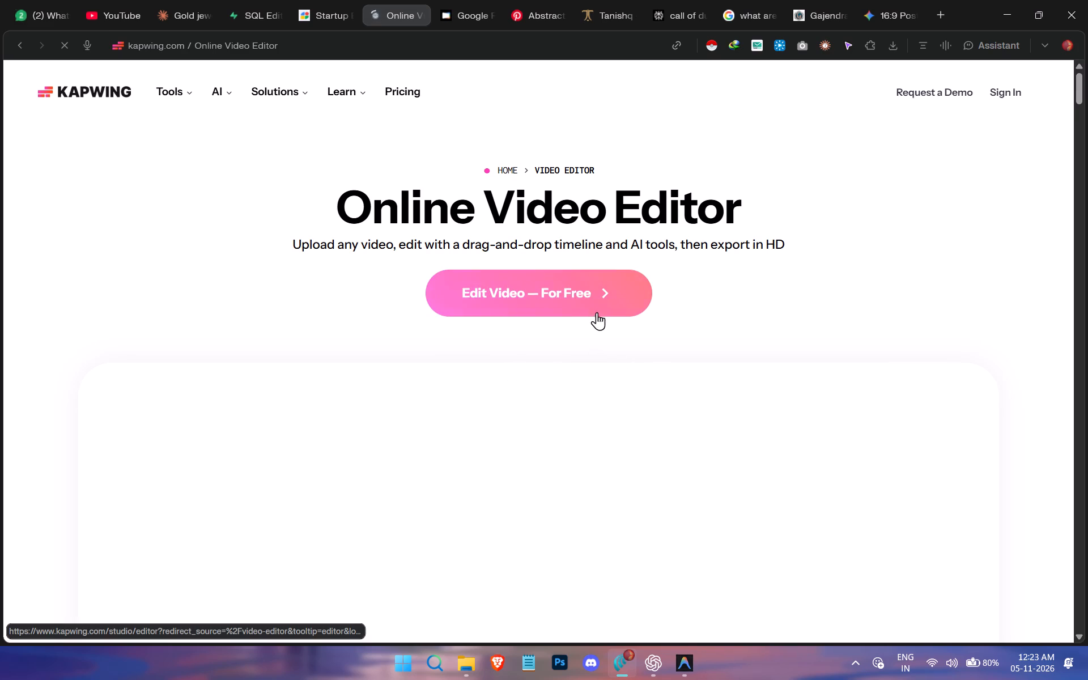
{"action": "left_click", "coordinate": [618, 300]}
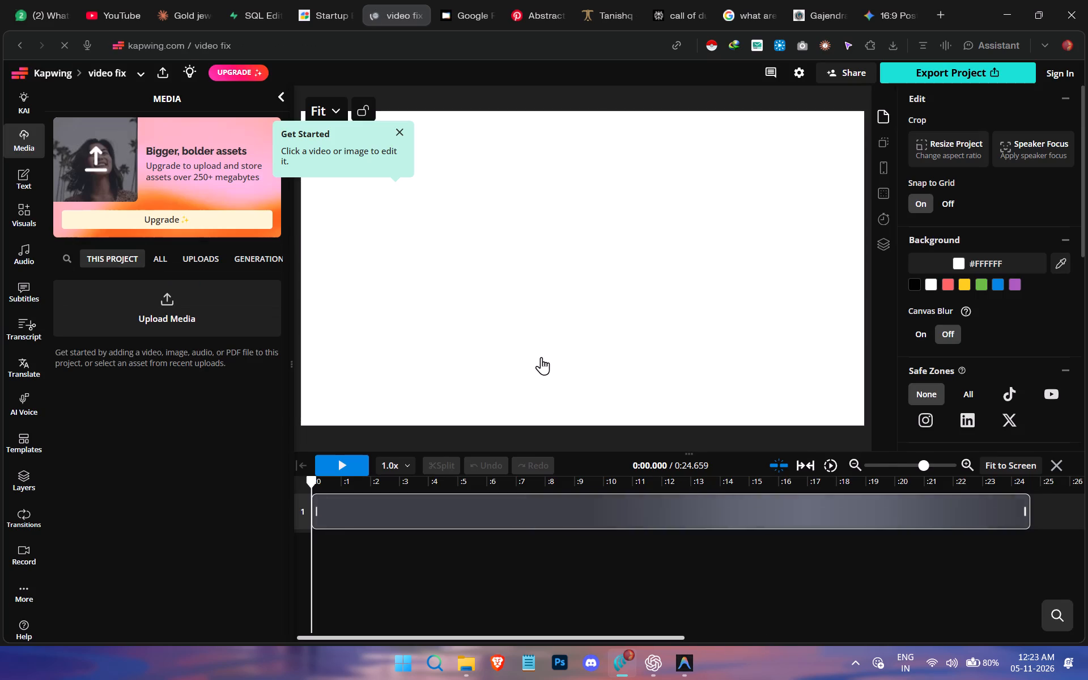
Dismiss the Get Started tip and start uploading media to the Kapwing project.
{"action": "left_click", "coordinate": [396, 136]}
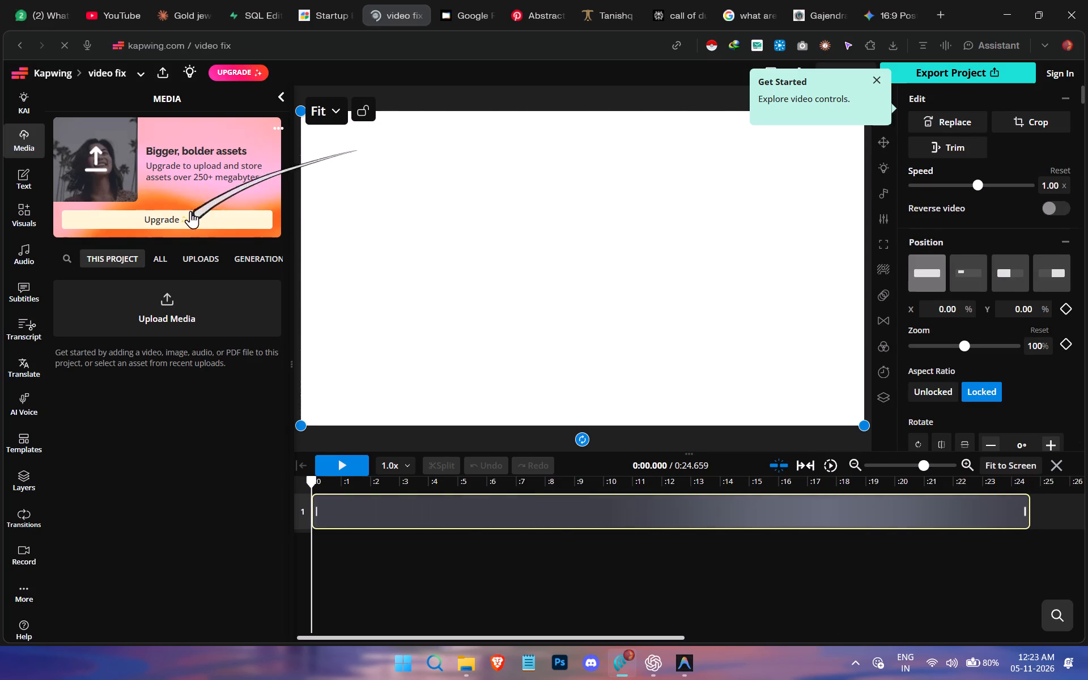
{"action": "left_click", "coordinate": [144, 308]}
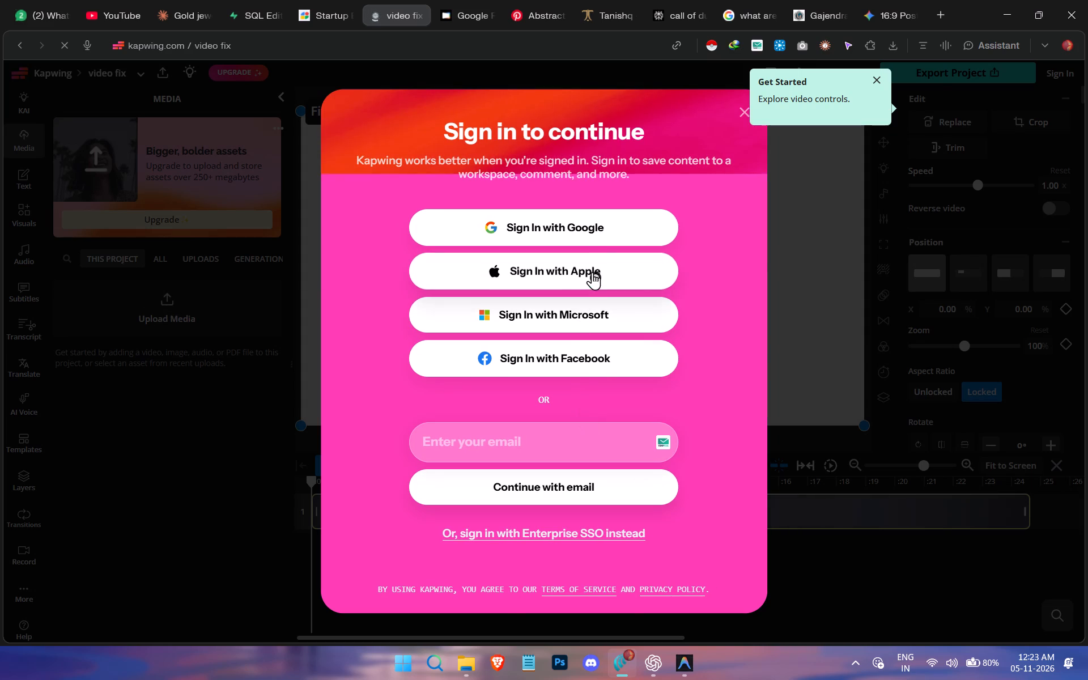
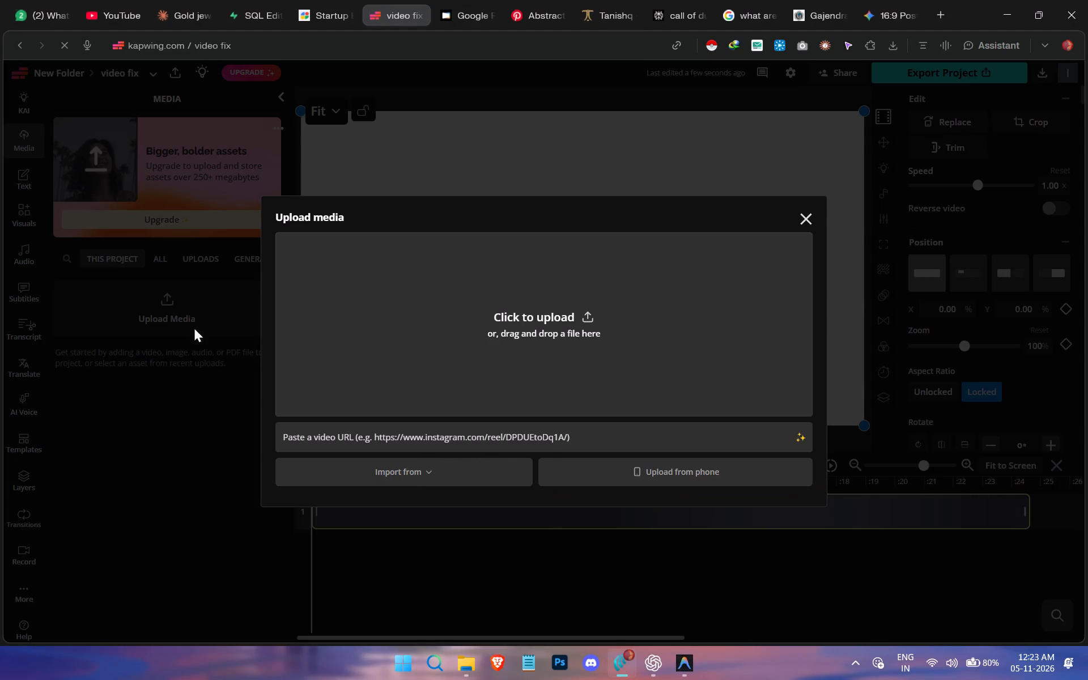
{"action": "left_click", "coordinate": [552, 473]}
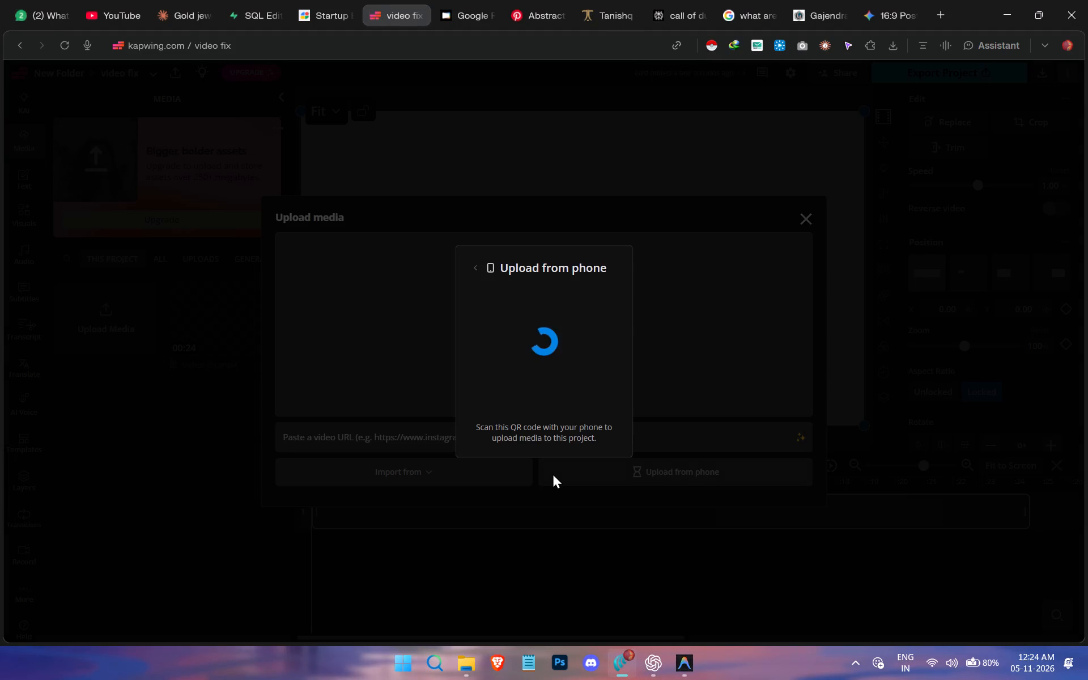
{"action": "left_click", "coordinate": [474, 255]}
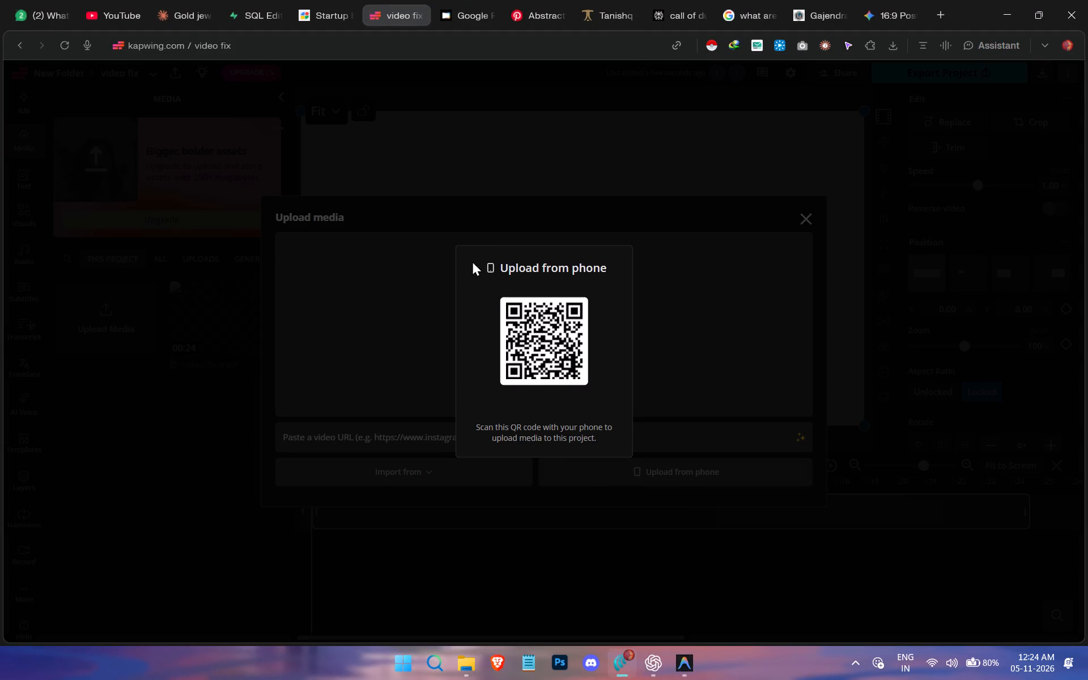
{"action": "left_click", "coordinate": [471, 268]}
Upload the Jewellery_brand_showcase, Model_wearing_jewellery, Jewellery_displayed_on_velvet and Model_posing_with_jewellery videos from the Downloads folder.
{"action": "left_click", "coordinate": [490, 294]}
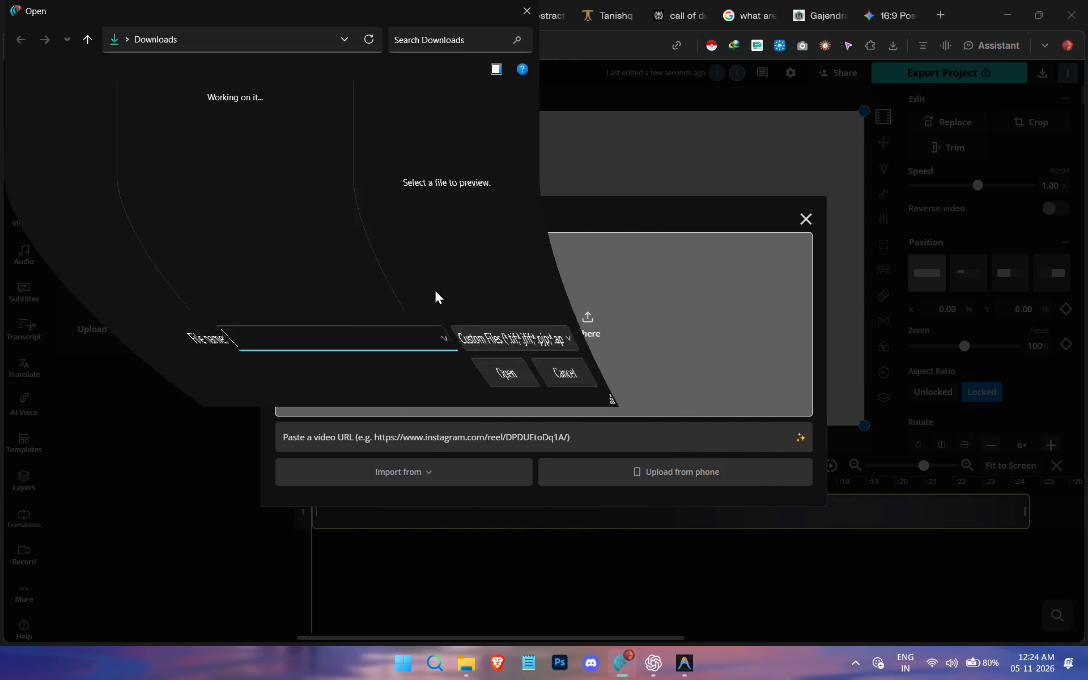
{"action": "left_click", "coordinate": [435, 289]}
{"action": "left_click", "coordinate": [246, 123]}
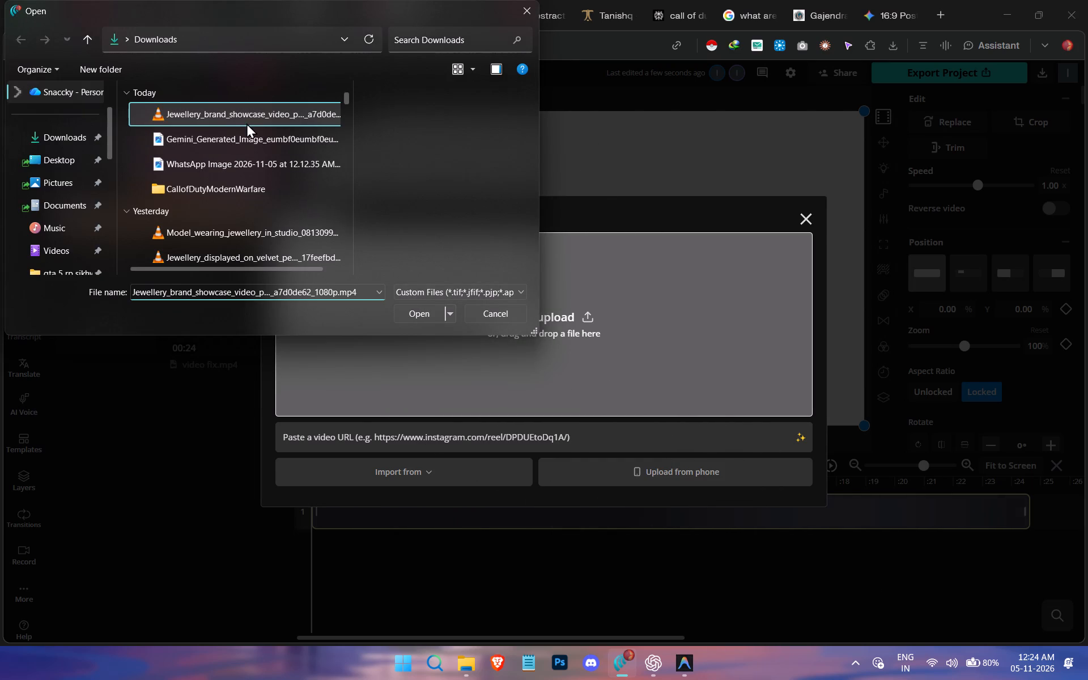
{"action": "scroll", "coordinate": [257, 210], "scroll_direction": "down", "scroll_amount": 1}
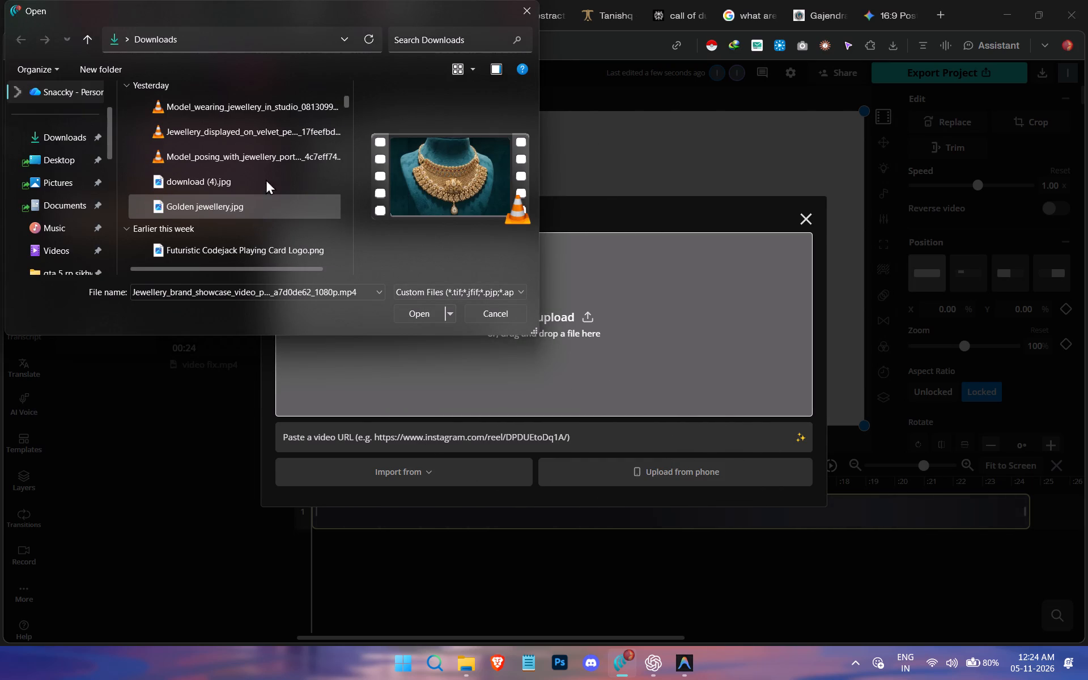
{"action": "left_click", "coordinate": [274, 161], "text": "ctrl"}
{"action": "left_click", "coordinate": [290, 141], "text": "ctrl"}
{"action": "left_click", "coordinate": [309, 113], "text": "ctrl"}
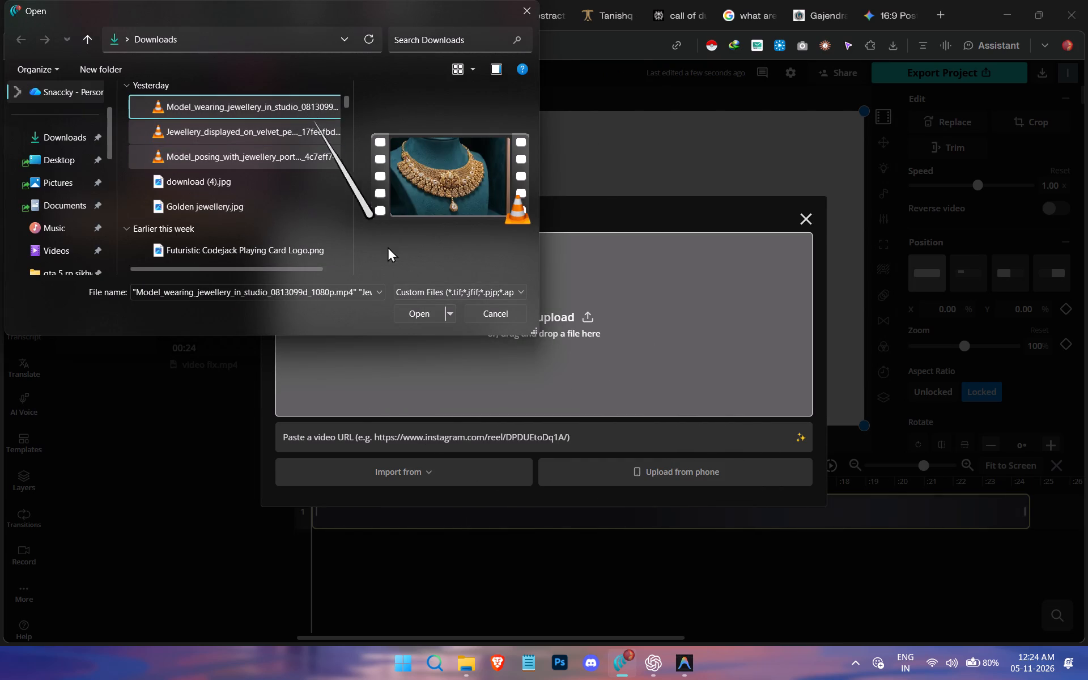
{"action": "left_click", "coordinate": [407, 311]}
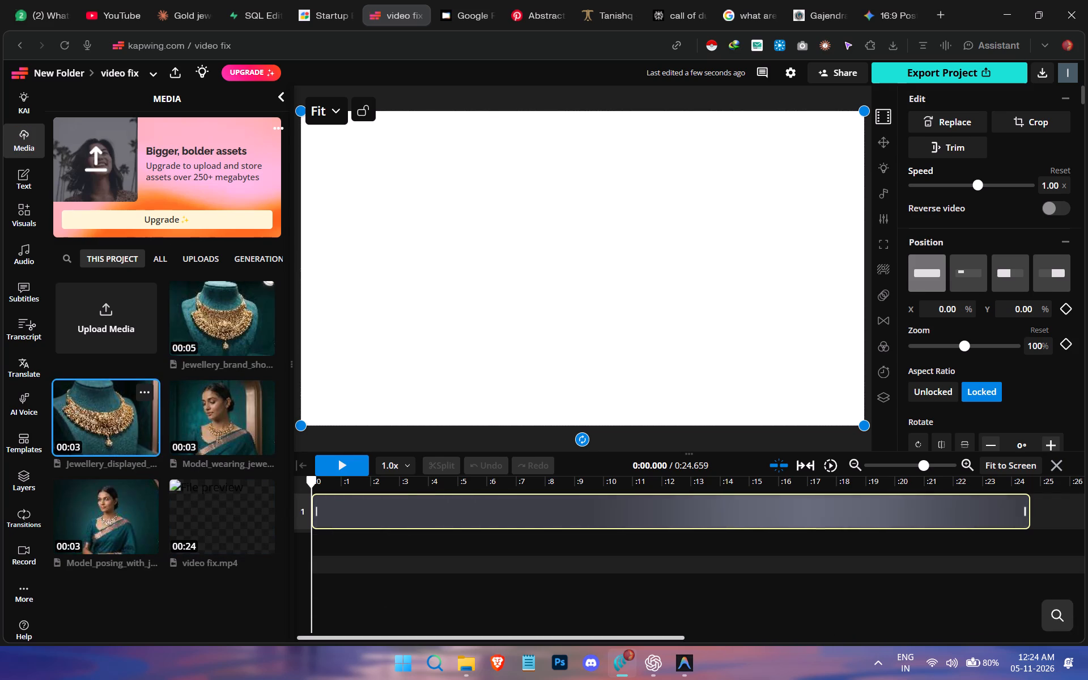
Replace the blank 24-second clip on timeline track 1 with the Model_posing_with_jewellery clip.
{"action": "left_click", "coordinate": [117, 422]}
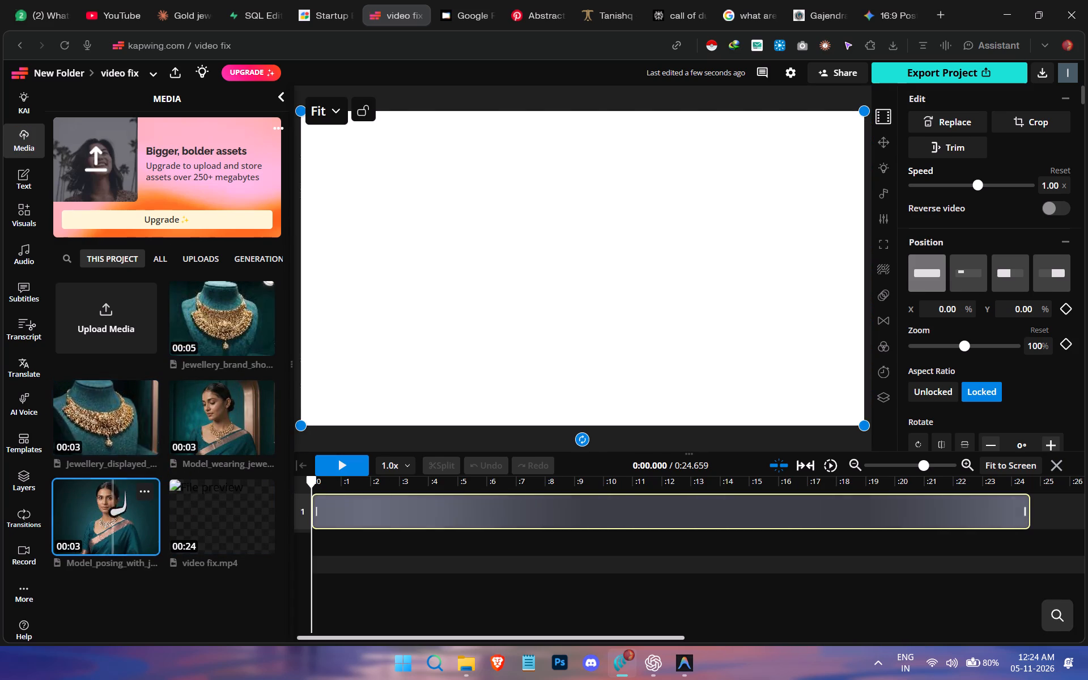
{"action": "left_click_drag", "start_coordinate": [104, 524], "coordinate": [350, 542]}
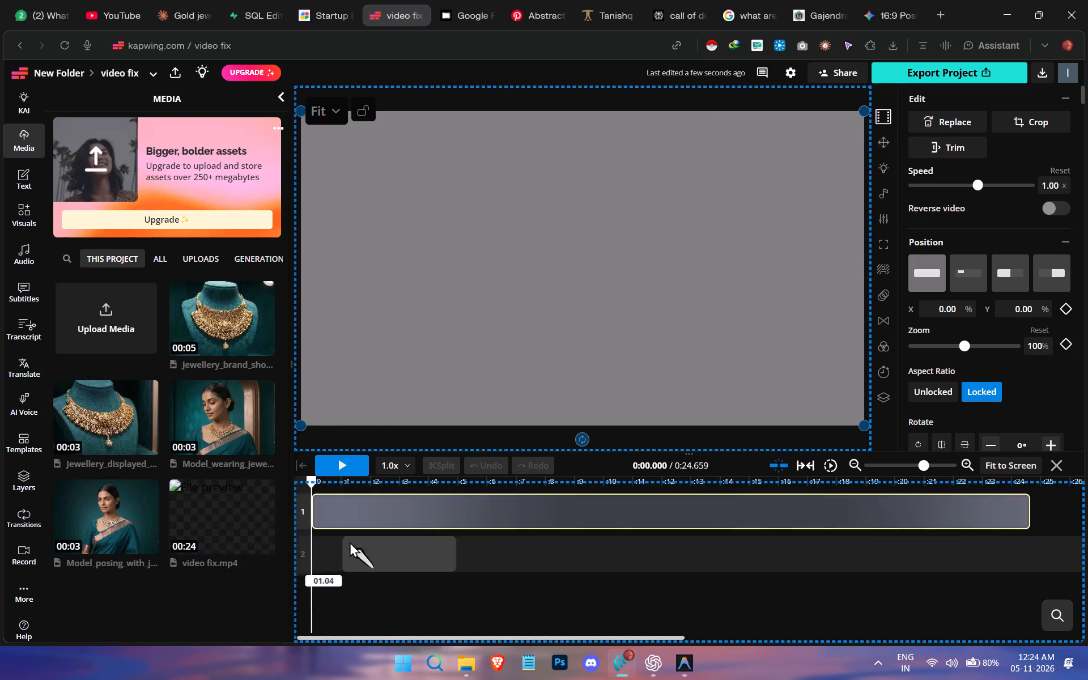
{"action": "left_click_drag", "start_coordinate": [350, 542], "coordinate": [337, 515]}
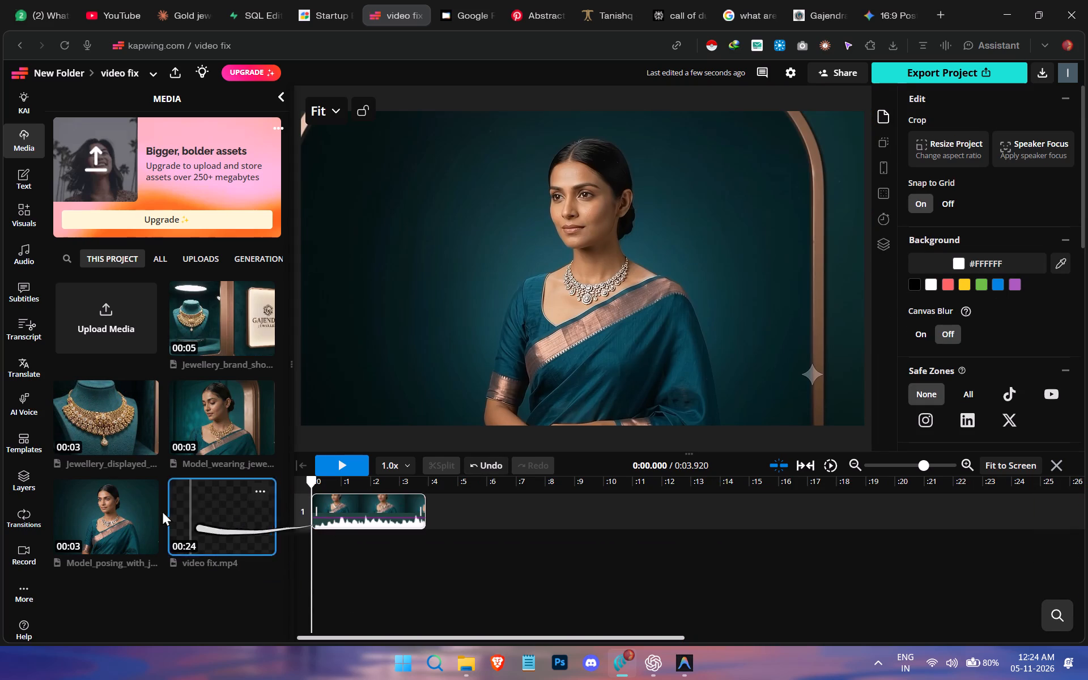
Append the Jewellery_displayed, Model_wearing_jewellery and Jewellery_brand_showcase clips to track 1 in that order, end to end.
{"action": "left_click_drag", "start_coordinate": [112, 426], "coordinate": [229, 458]}
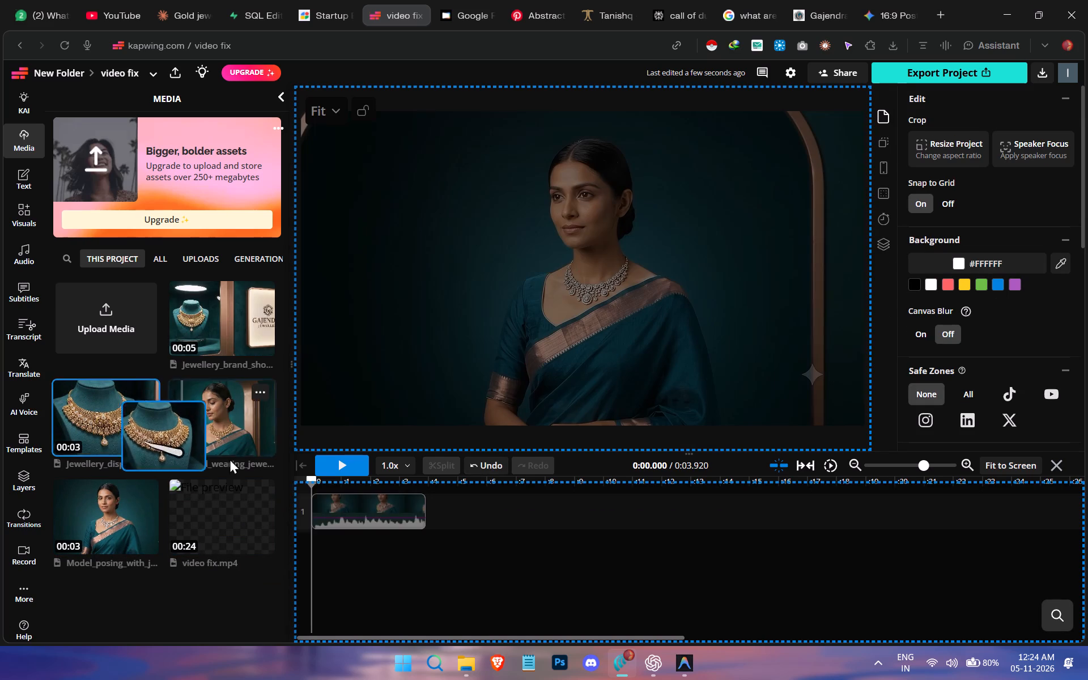
{"action": "left_click_drag", "start_coordinate": [229, 458], "coordinate": [447, 504]}
{"action": "left_click_drag", "start_coordinate": [218, 411], "coordinate": [560, 518]}
{"action": "left_click_drag", "start_coordinate": [475, 496], "coordinate": [465, 495]}
{"action": "left_click_drag", "start_coordinate": [562, 499], "coordinate": [552, 498]}
{"action": "left_click_drag", "start_coordinate": [227, 320], "coordinate": [666, 507]}
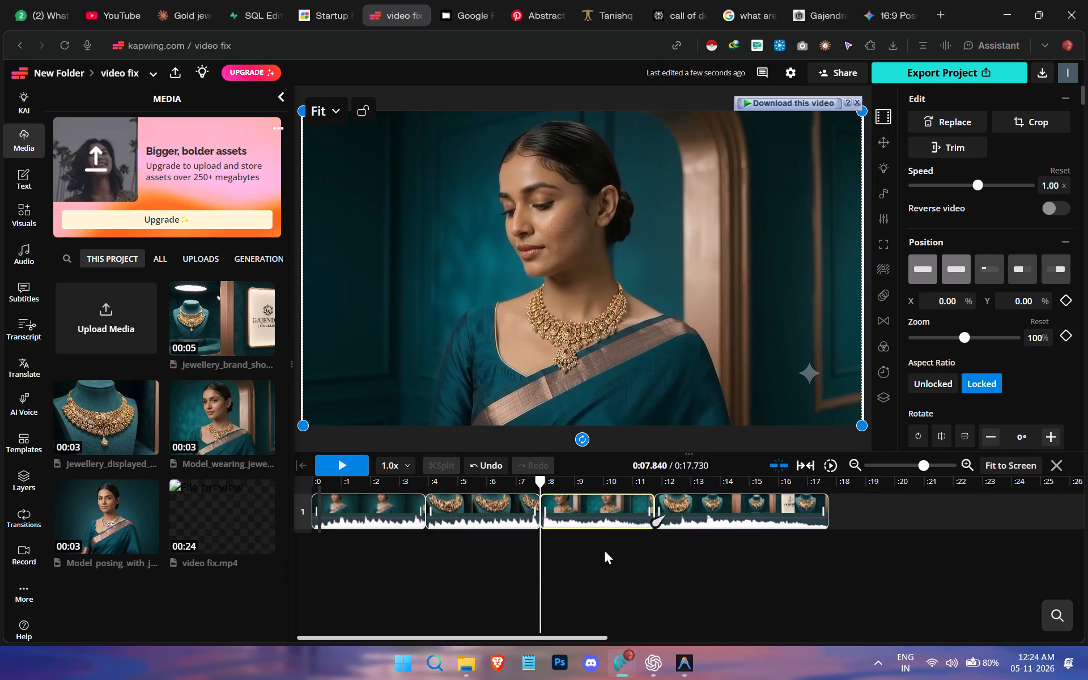
{"action": "left_click", "coordinate": [422, 568]}
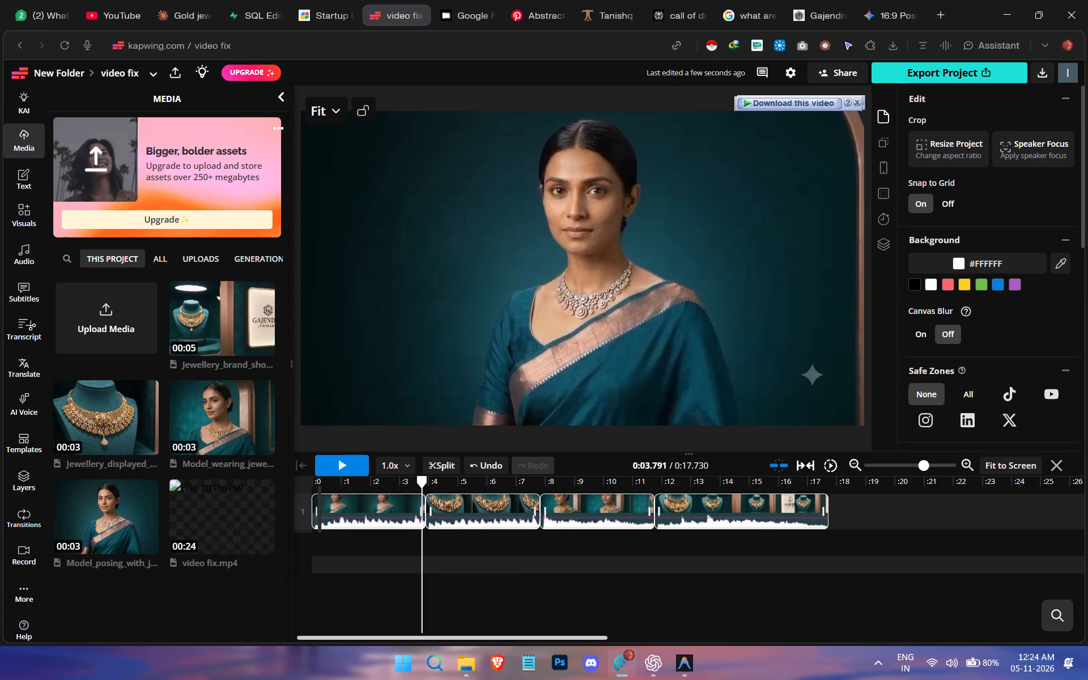
Preview the assembled video from the beginning, raising the system volume during playback, and pause it within the final Jewellery_brand_showcase clip.
{"action": "left_click_drag", "start_coordinate": [423, 477], "coordinate": [287, 487]}
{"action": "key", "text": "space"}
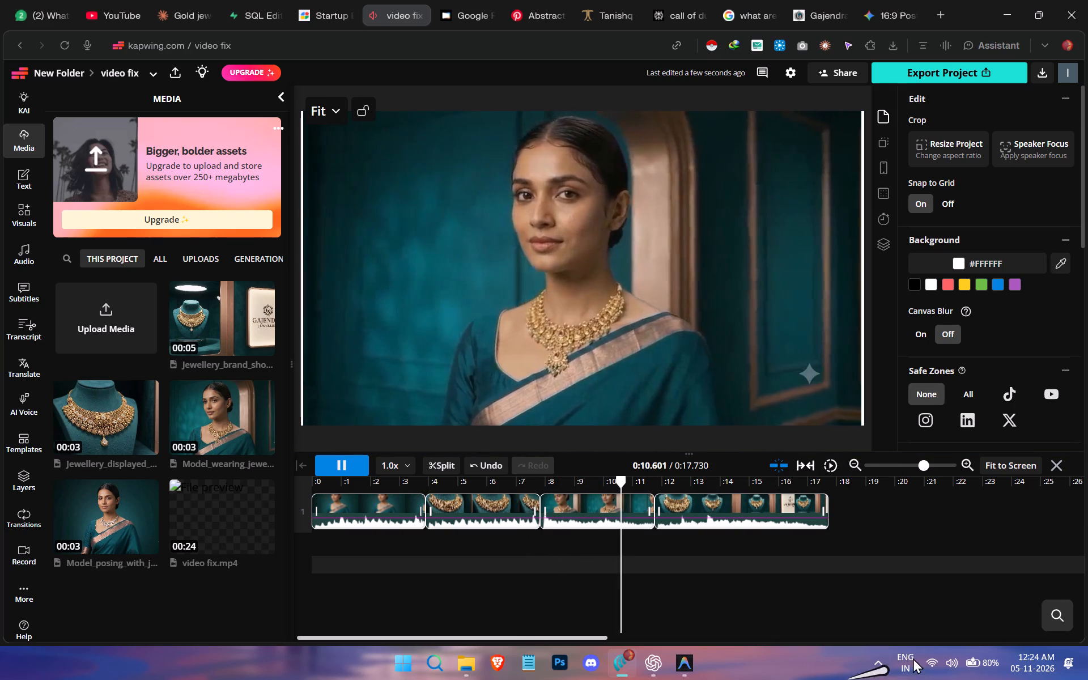
{"action": "left_click", "coordinate": [937, 654]}
{"action": "left_click_drag", "start_coordinate": [930, 573], "coordinate": [936, 572]}
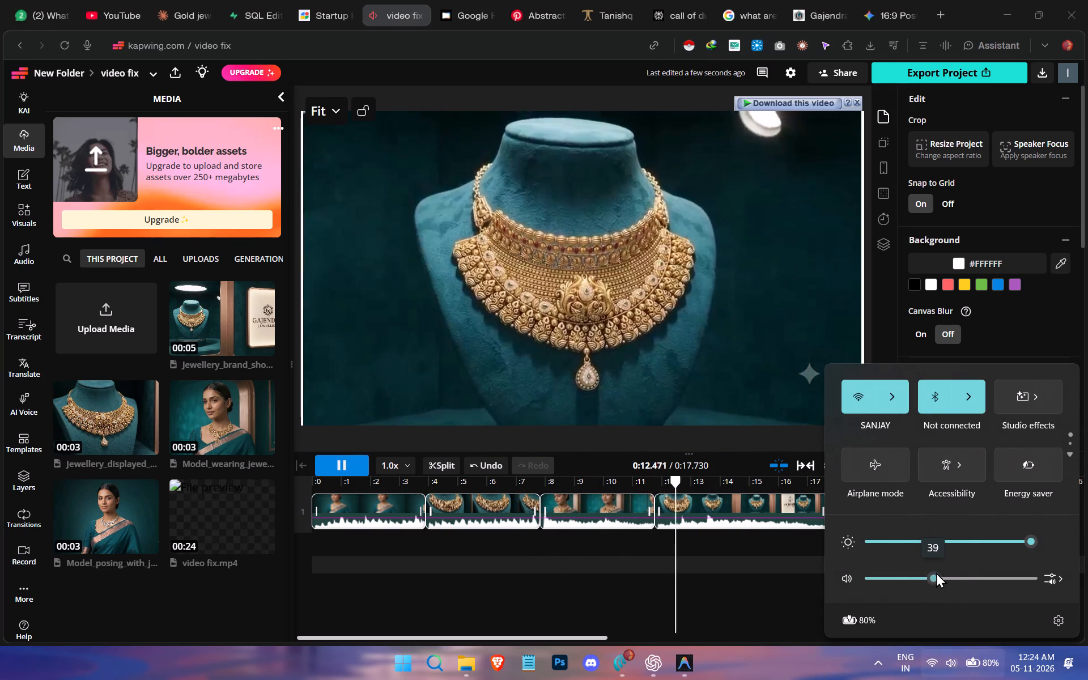
{"action": "left_click_drag", "start_coordinate": [936, 572], "coordinate": [951, 572]}
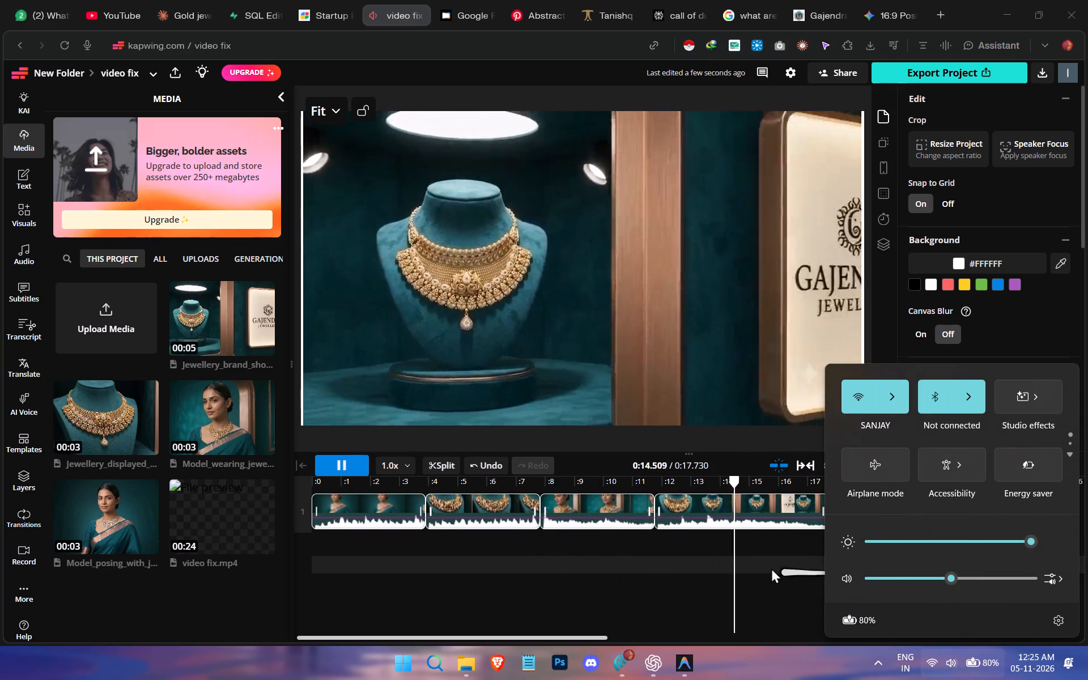
{"action": "left_click", "coordinate": [764, 569]}
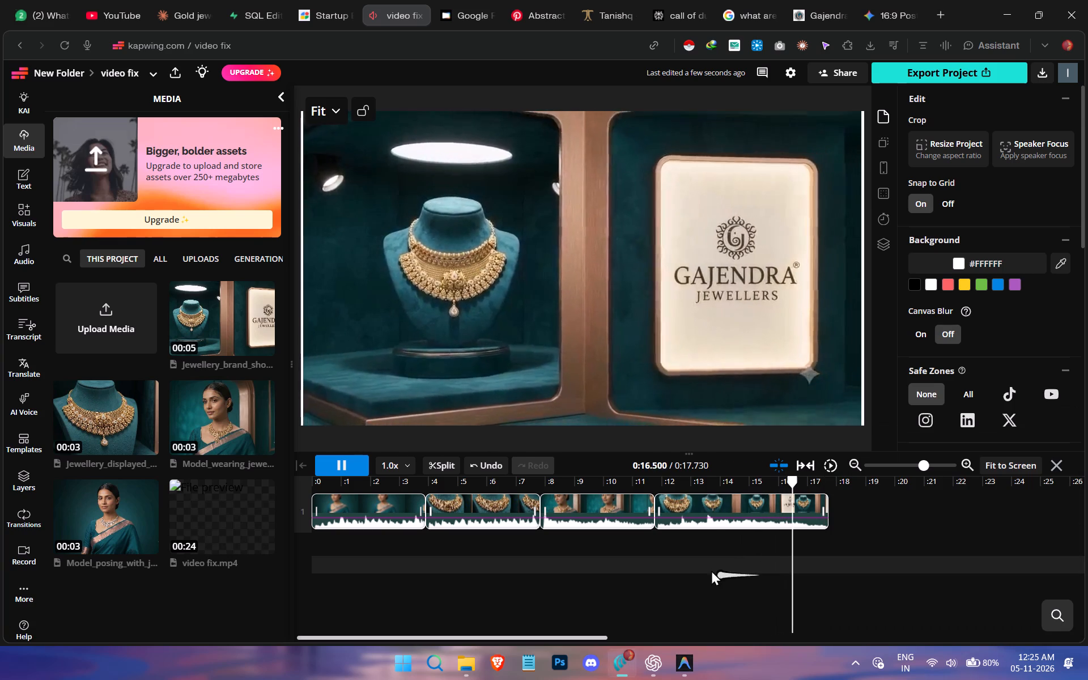
{"action": "left_click", "coordinate": [711, 570]}
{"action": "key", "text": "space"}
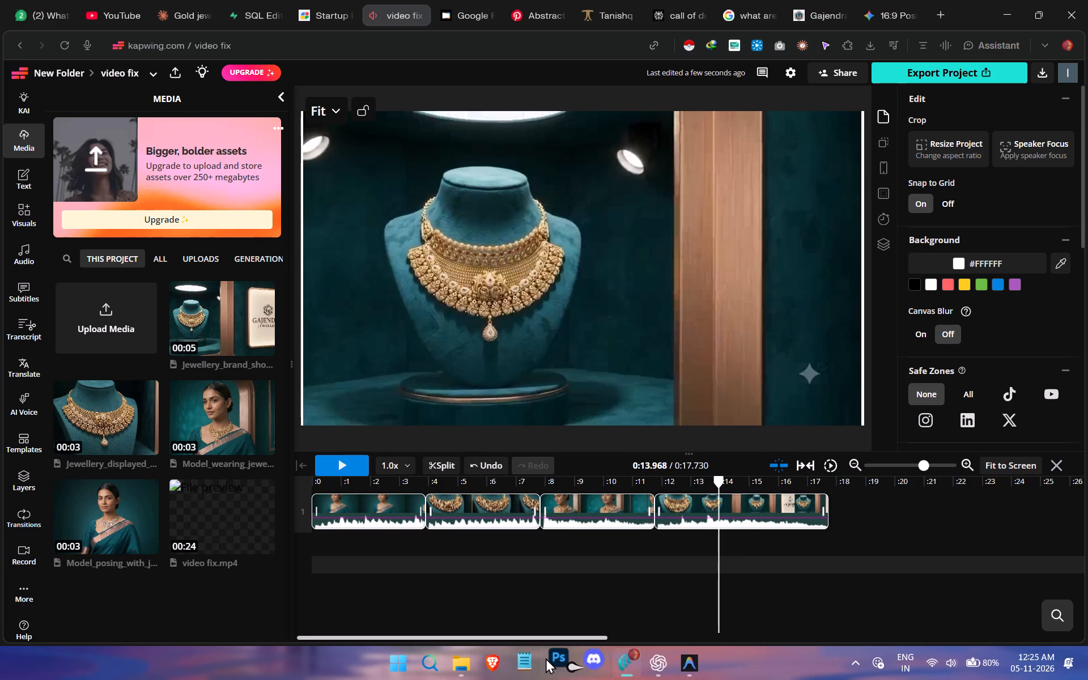
Open Google in a new browser tab and enter a search query beginning with "traditional single t".
{"action": "left_click", "coordinate": [948, 12]}
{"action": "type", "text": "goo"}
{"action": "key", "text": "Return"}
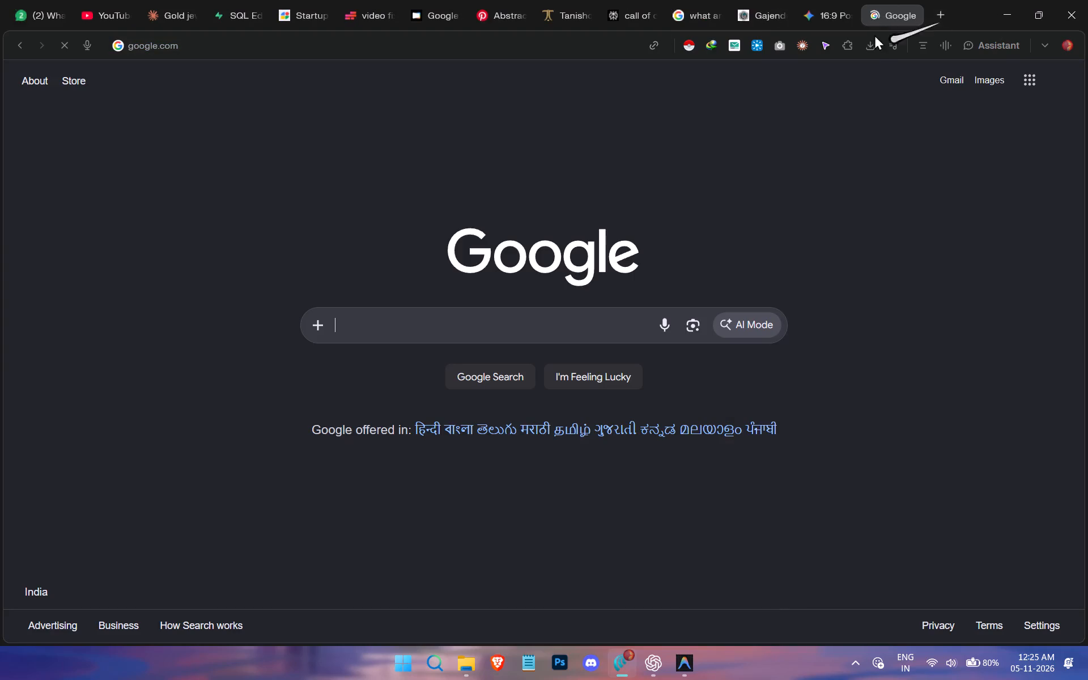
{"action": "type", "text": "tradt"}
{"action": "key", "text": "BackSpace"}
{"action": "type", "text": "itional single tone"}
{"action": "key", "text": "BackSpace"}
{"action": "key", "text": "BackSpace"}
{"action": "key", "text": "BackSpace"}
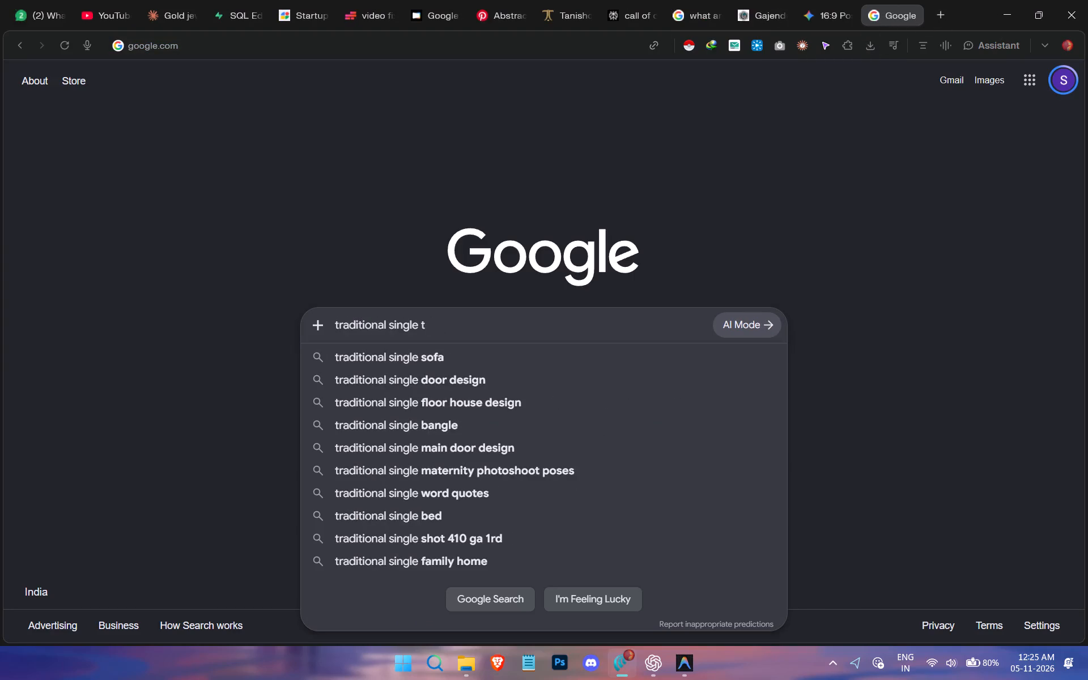
Search Google for "traditional background audio for ads".
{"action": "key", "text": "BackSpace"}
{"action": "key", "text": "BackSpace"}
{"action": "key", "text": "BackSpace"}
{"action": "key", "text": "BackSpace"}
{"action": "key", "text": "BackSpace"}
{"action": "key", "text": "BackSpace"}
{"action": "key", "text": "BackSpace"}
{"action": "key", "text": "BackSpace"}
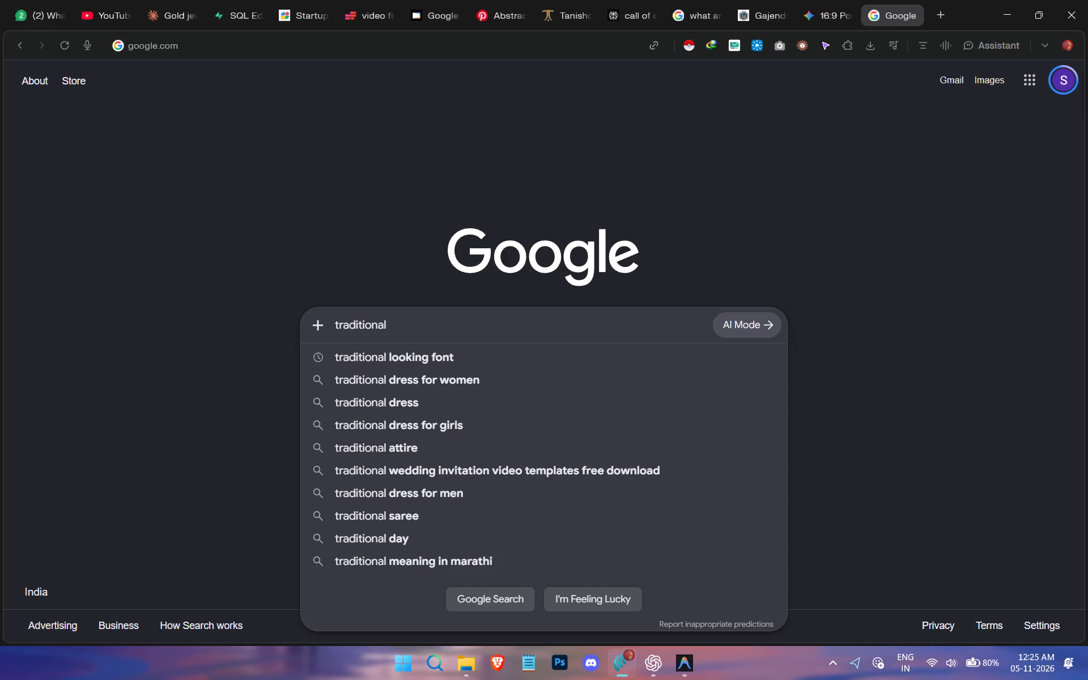
{"action": "type", "text": "bacg"}
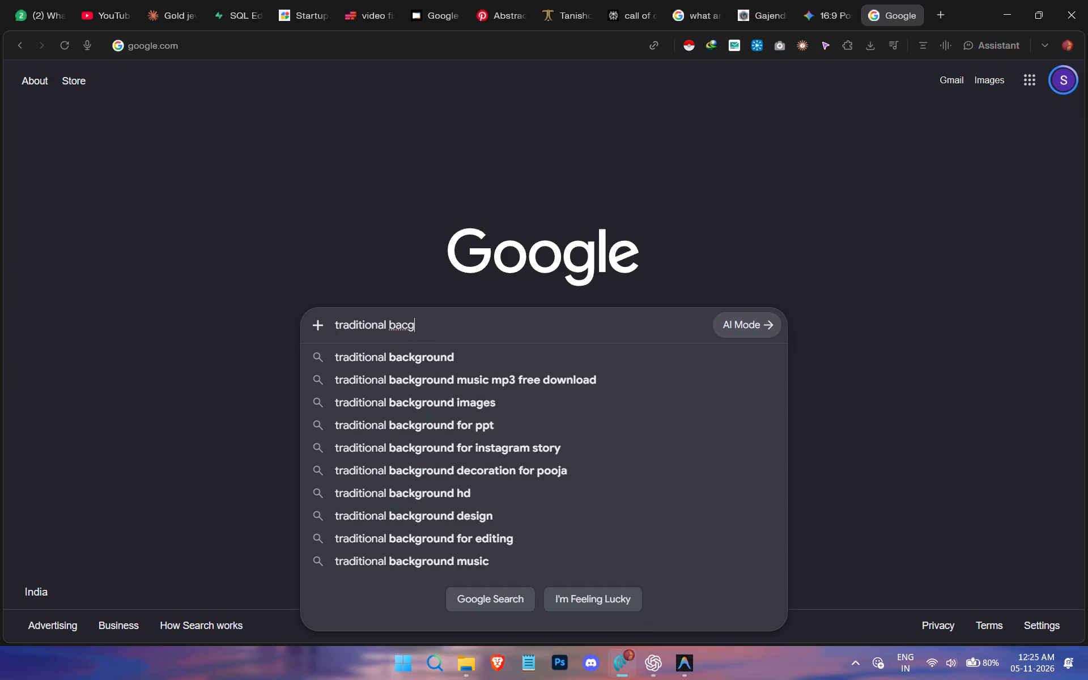
{"action": "key", "text": "BackSpace"}
{"action": "type", "text": "lgro"}
{"action": "key", "text": "BackSpace"}
{"action": "key", "text": "BackSpace"}
{"action": "key", "text": "BackSpace"}
{"action": "key", "text": "BackSpace"}
{"action": "type", "text": "kground"}
{"action": "key", "text": "space"}
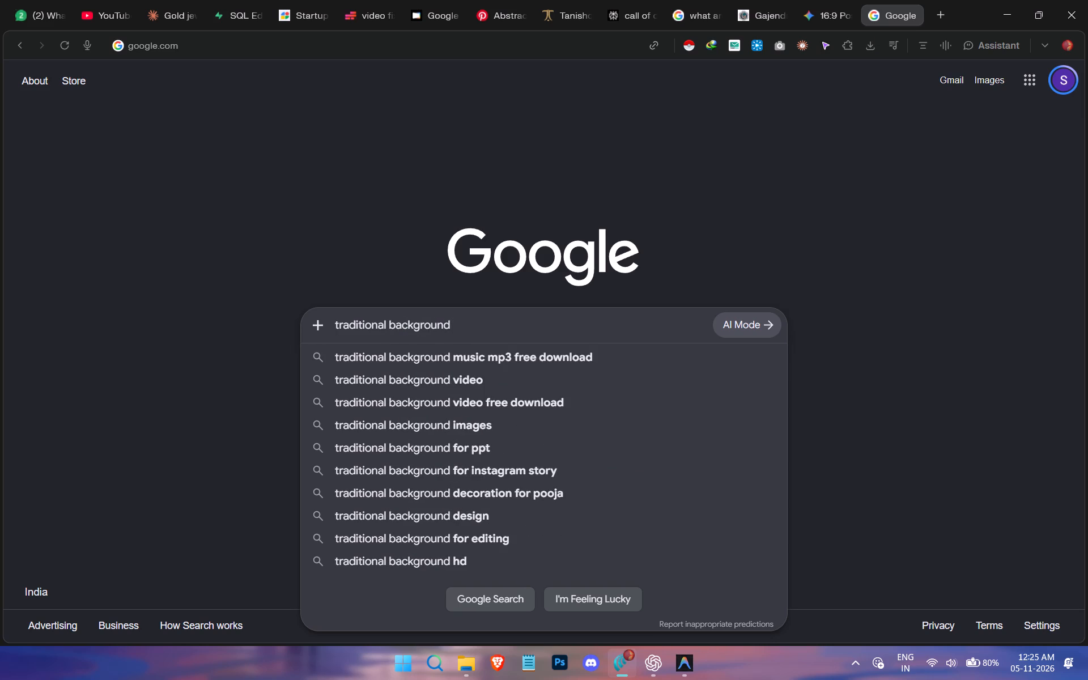
{"action": "type", "text": "audio"}
{"action": "key", "text": "space"}
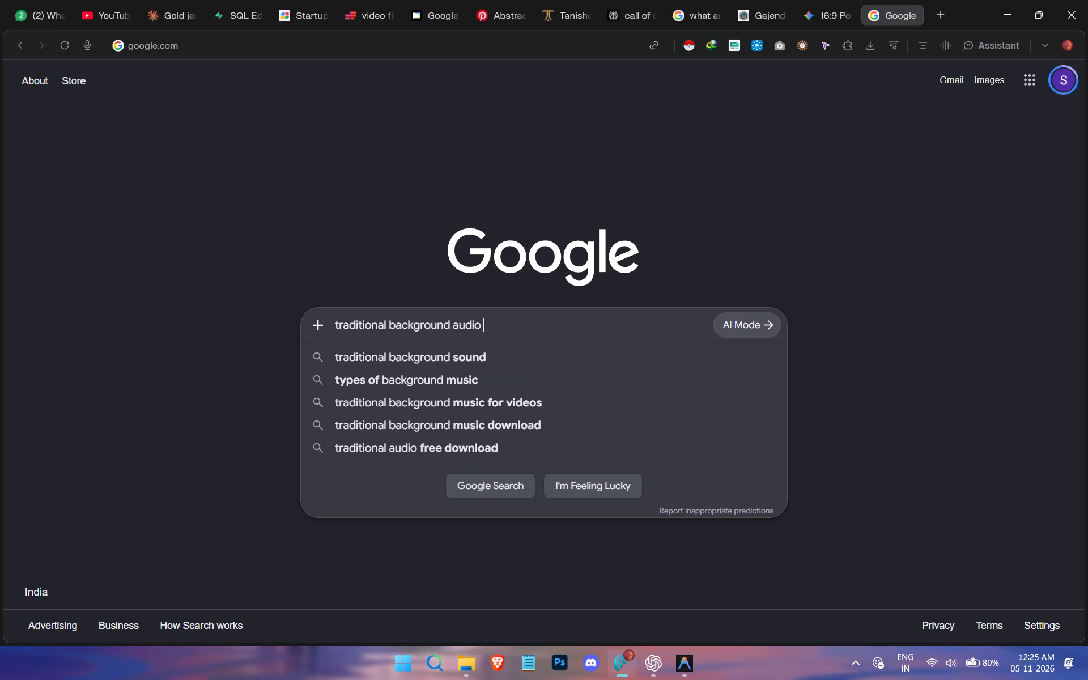
{"action": "type", "text": "for"}
{"action": "key", "text": "space"}
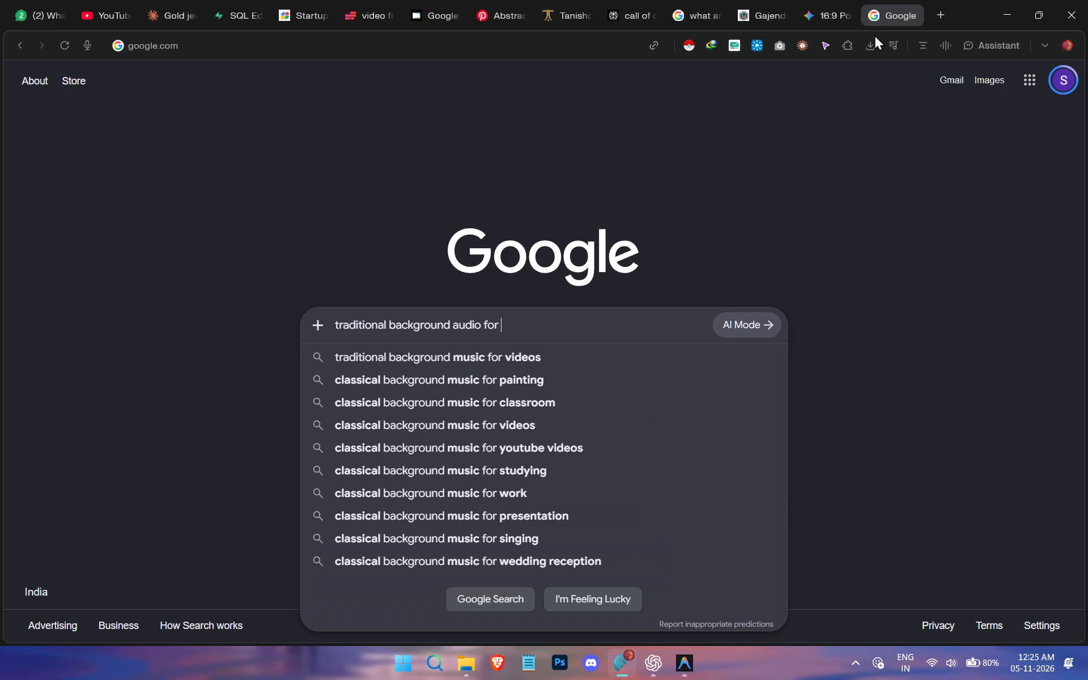
{"action": "type", "text": "ads"}
{"action": "key", "text": "Return"}
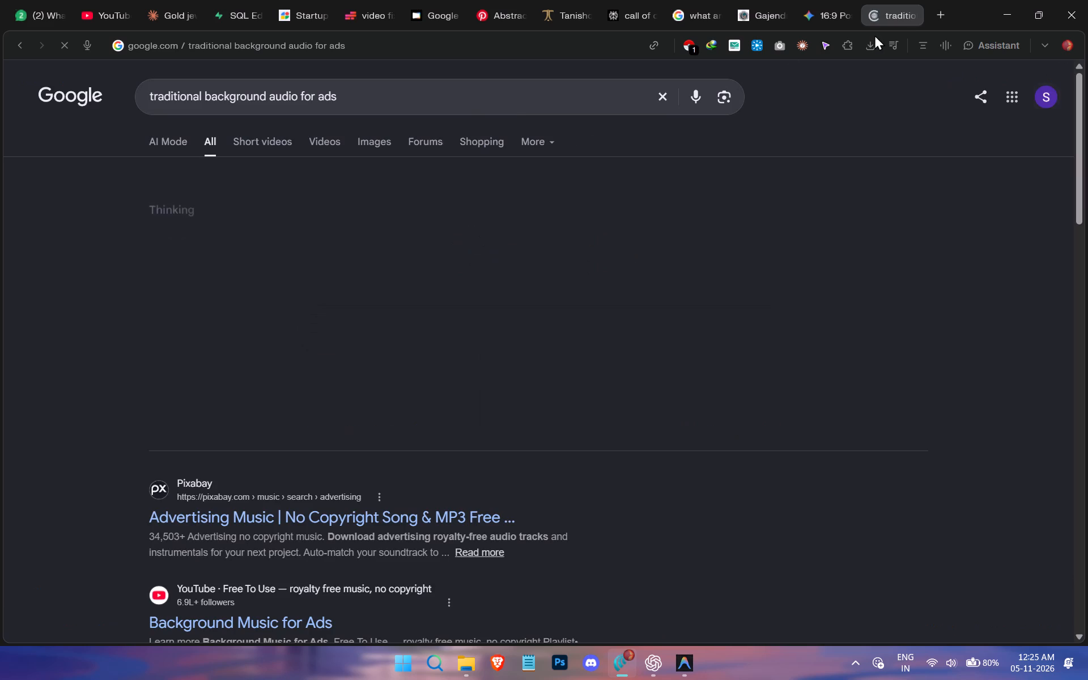
Open Pixabay's Advertising Music page from the search results.
{"action": "scroll", "coordinate": [398, 427], "scroll_direction": "down", "scroll_amount": 2}
{"action": "left_click", "coordinate": [320, 366]}
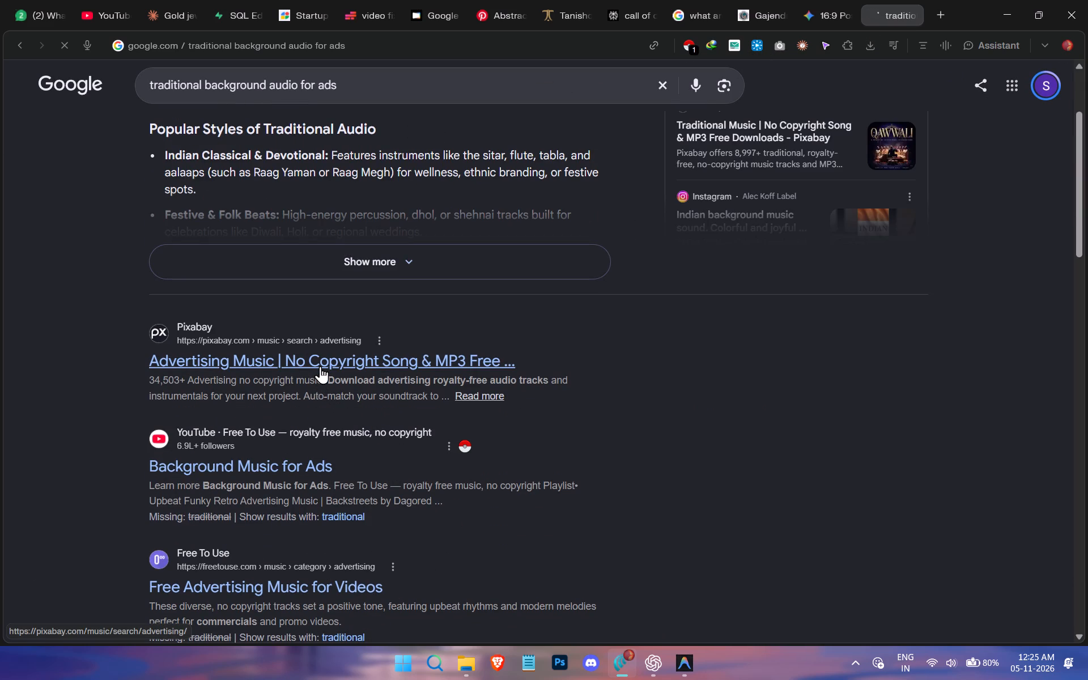
Switch to Antigravity IDE and check the coding agent's progress on the banner task.
{"action": "left_click", "coordinate": [695, 679]}
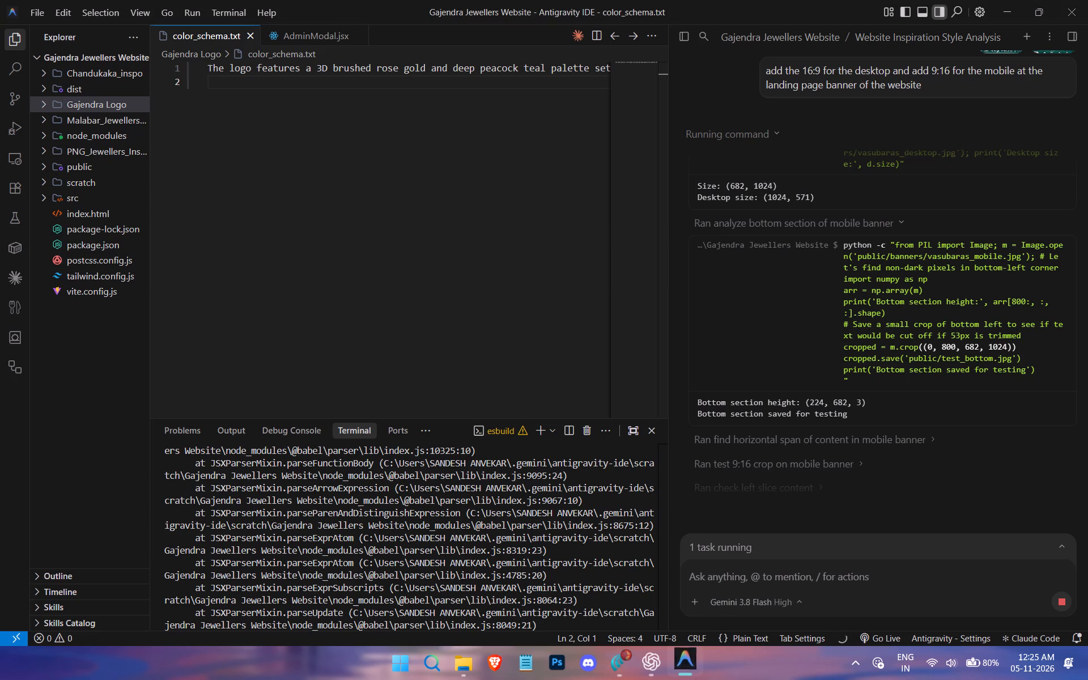
{"action": "scroll", "coordinate": [760, 449], "scroll_direction": "down", "scroll_amount": 9}
Switch back to Comet and preview the first five tracks in Pixabay's advertising music results.
{"action": "left_click", "coordinate": [620, 655]}
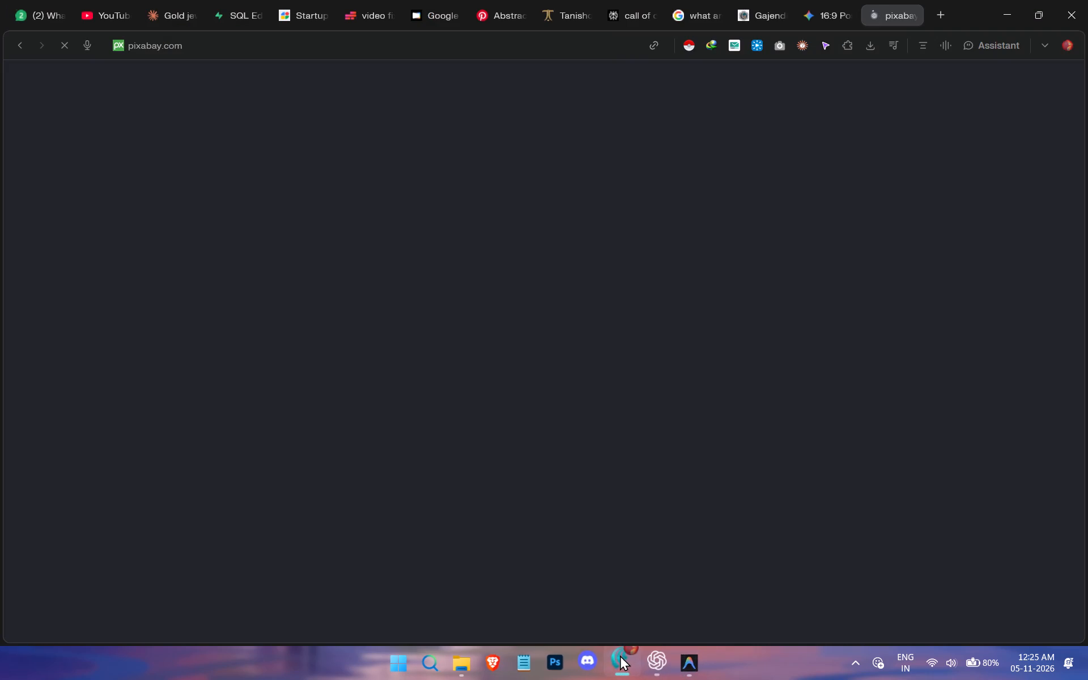
{"action": "scroll", "coordinate": [560, 475], "scroll_direction": "down", "scroll_amount": 1}
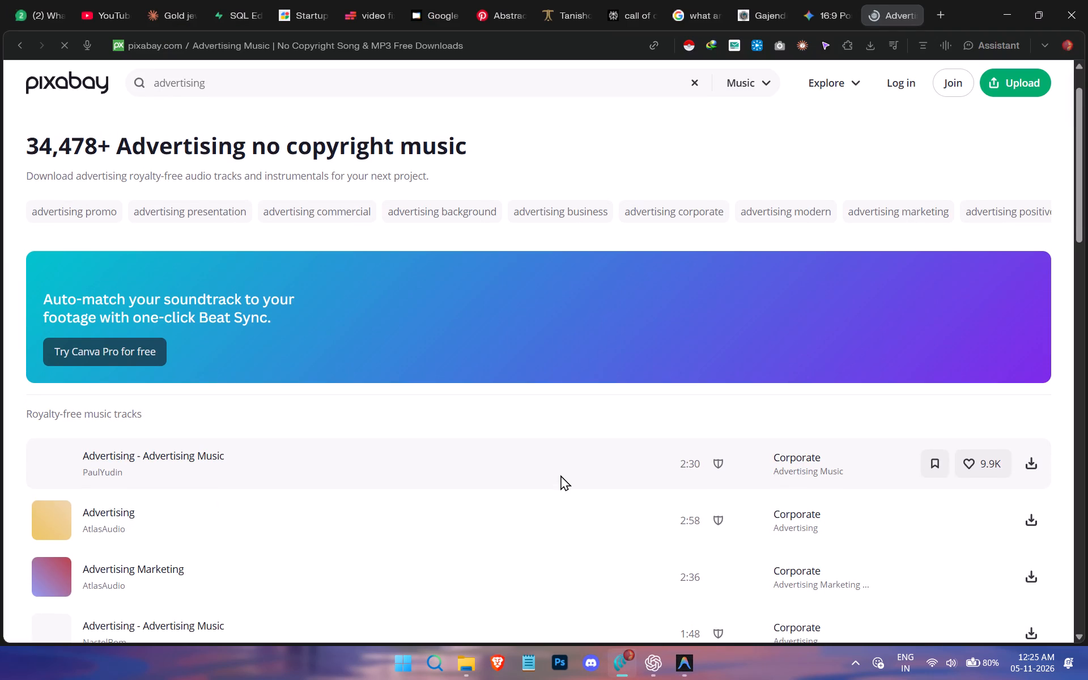
{"action": "scroll", "coordinate": [570, 406], "scroll_direction": "down", "scroll_amount": 1}
{"action": "left_click", "coordinate": [66, 374]}
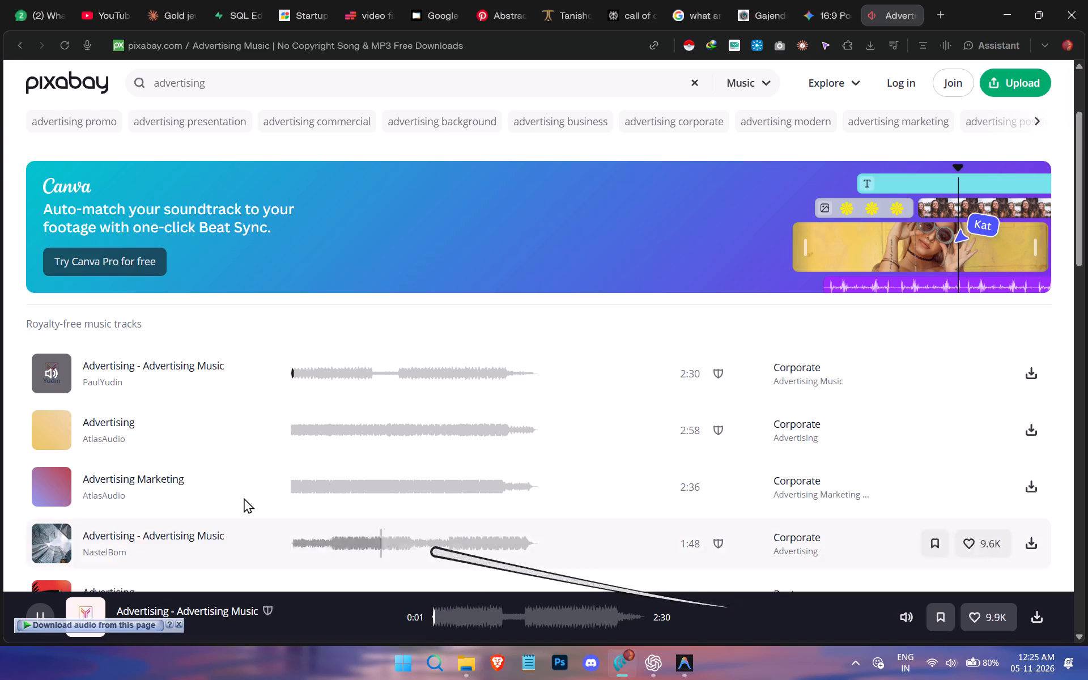
{"action": "left_click", "coordinate": [42, 441]}
{"action": "scroll", "coordinate": [42, 441], "scroll_direction": "down", "scroll_amount": 2}
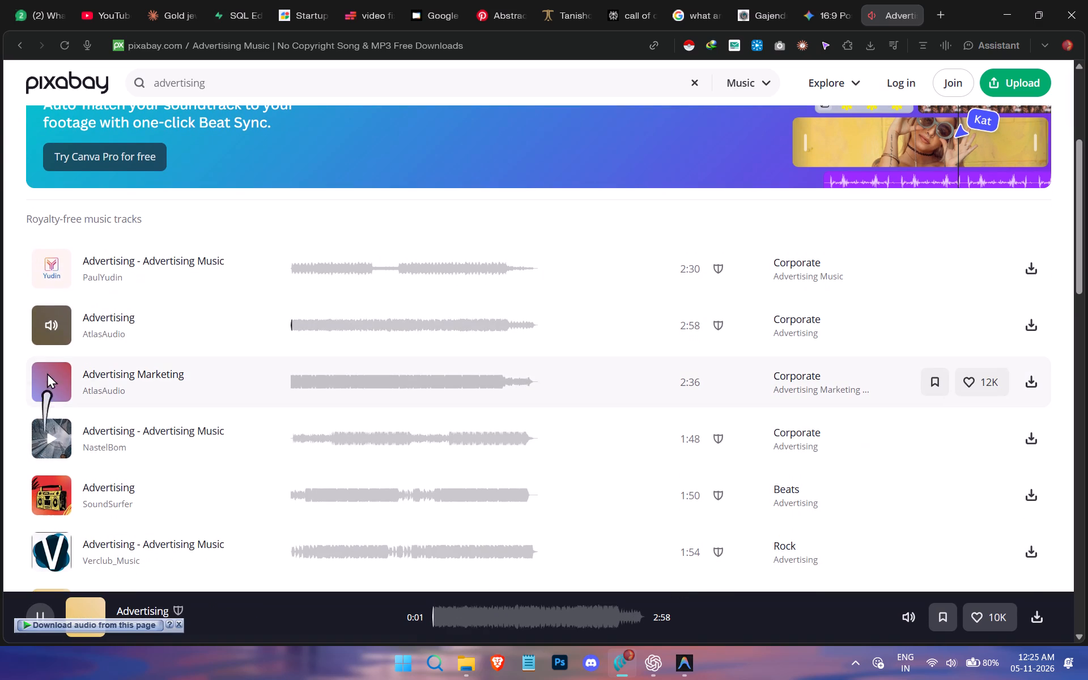
{"action": "left_click", "coordinate": [52, 380]}
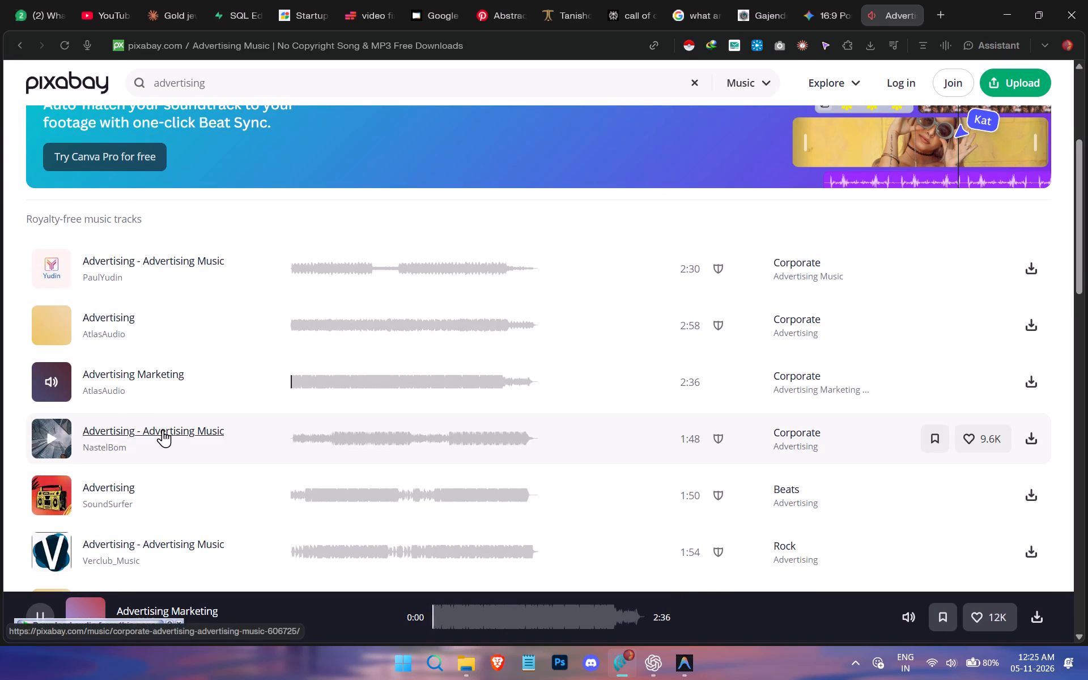
{"action": "left_click", "coordinate": [57, 445]}
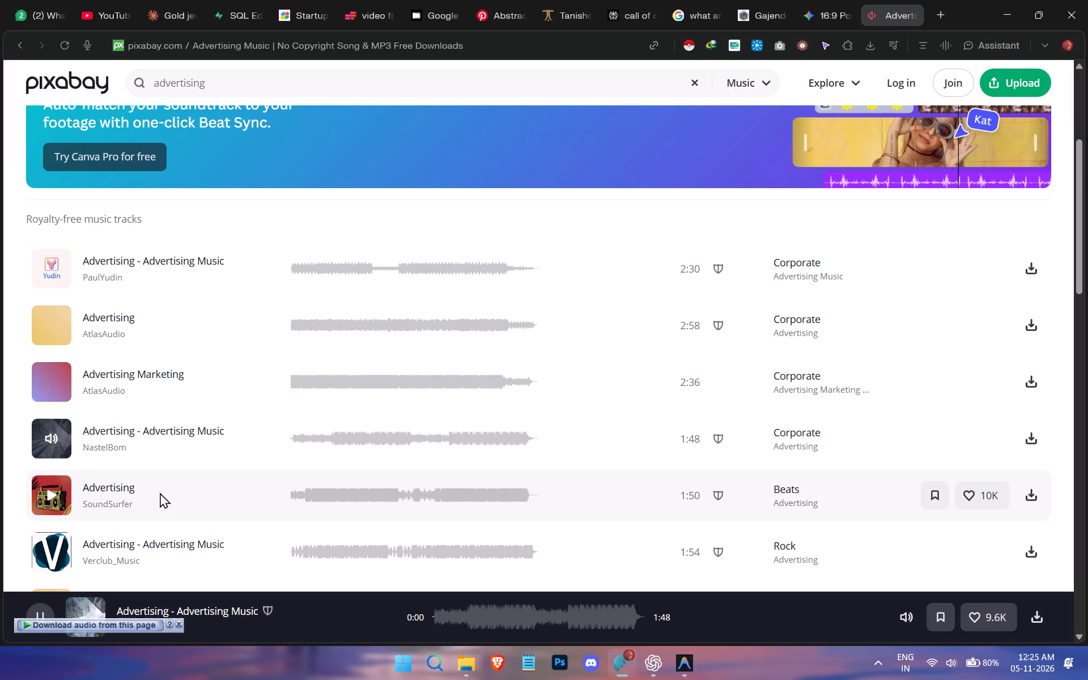
{"action": "left_click", "coordinate": [57, 496]}
Browse further through Pixabay's advertising music results for a suitable background track.
{"action": "scroll", "coordinate": [57, 496], "scroll_direction": "down", "scroll_amount": 1}
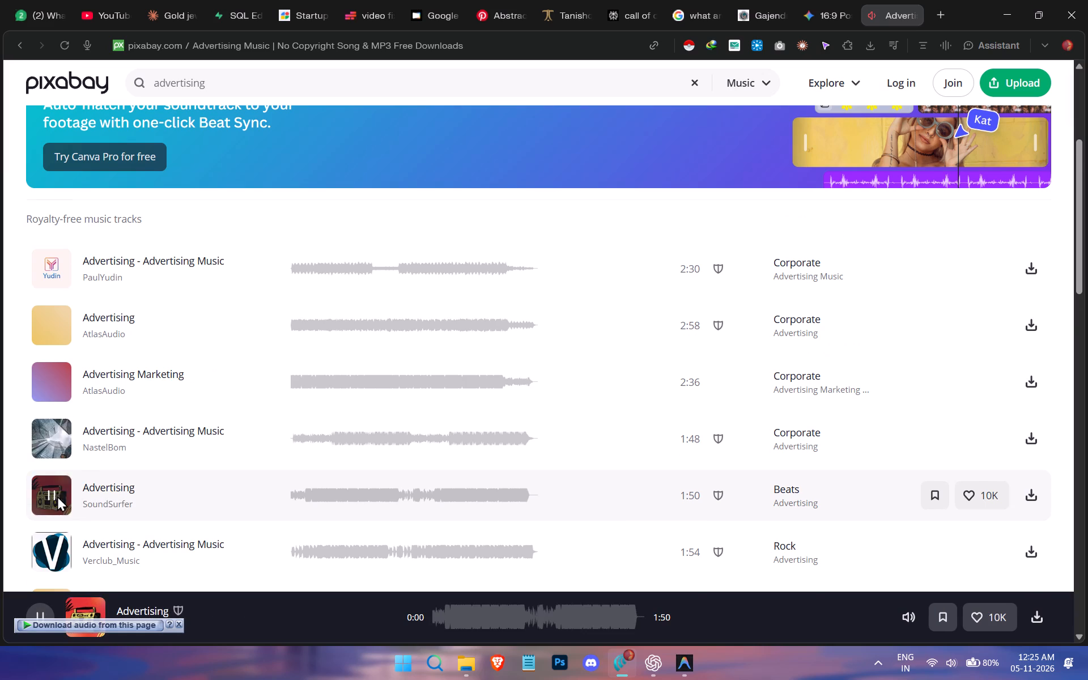
{"action": "scroll", "coordinate": [57, 496], "scroll_direction": "down", "scroll_amount": 2}
{"action": "scroll", "coordinate": [266, 473], "scroll_direction": "up", "scroll_amount": 1}
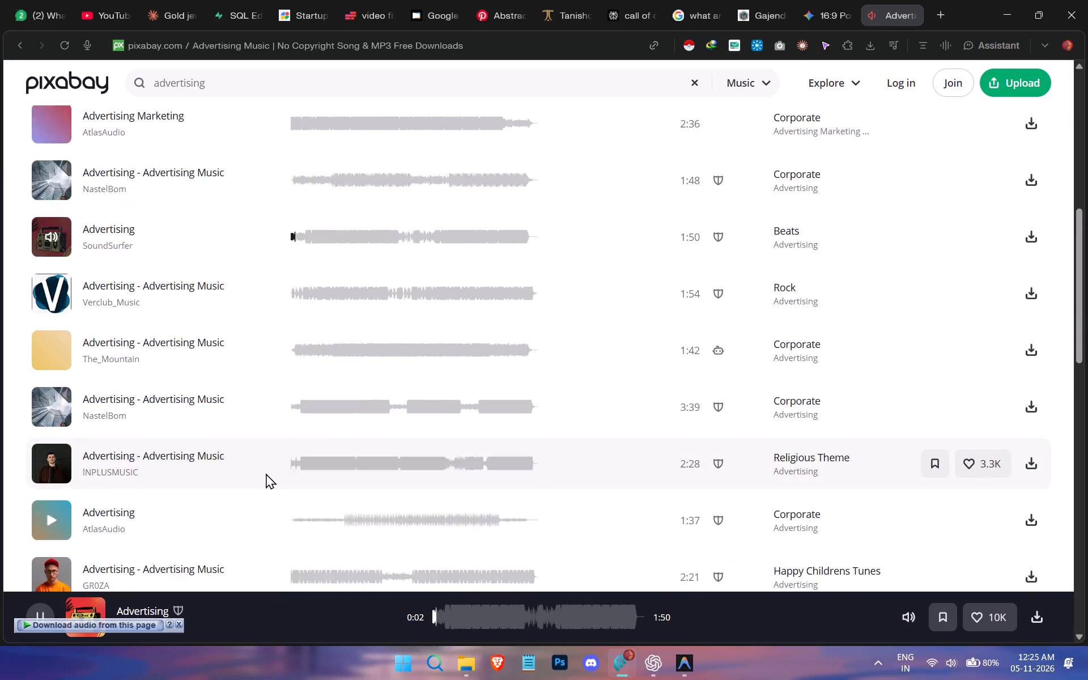
{"action": "scroll", "coordinate": [266, 473], "scroll_direction": "up", "scroll_amount": 6}
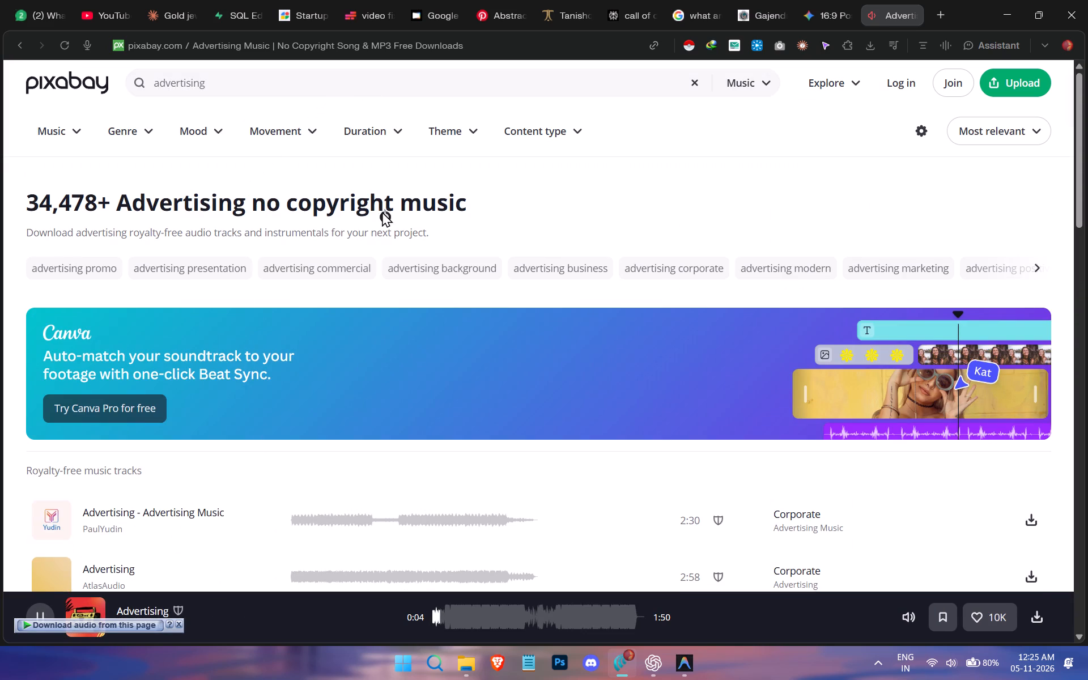
{"action": "scroll", "coordinate": [382, 211], "scroll_direction": "down", "scroll_amount": 7}
{"action": "scroll", "coordinate": [382, 211], "scroll_direction": "up", "scroll_amount": 1}
{"action": "scroll", "coordinate": [249, 109], "scroll_direction": "up", "scroll_amount": 5}
Search Pixabay music for "advertising piano".
{"action": "left_click", "coordinate": [215, 72]}
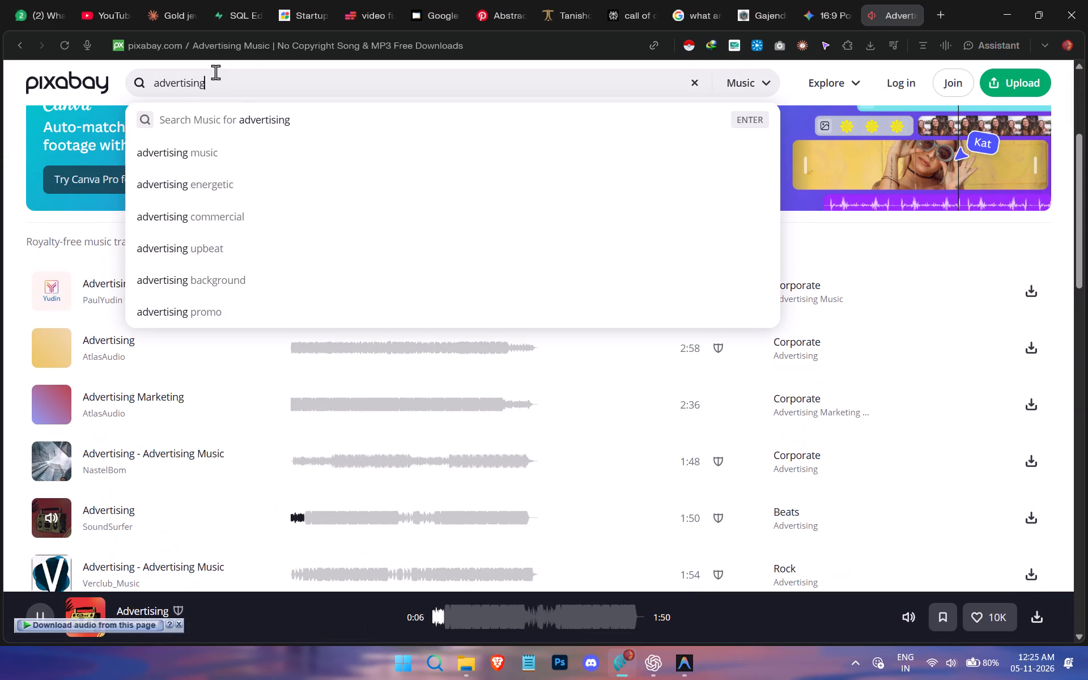
{"action": "key", "text": "space"}
{"action": "type", "text": "piano"}
{"action": "key", "text": "Return"}
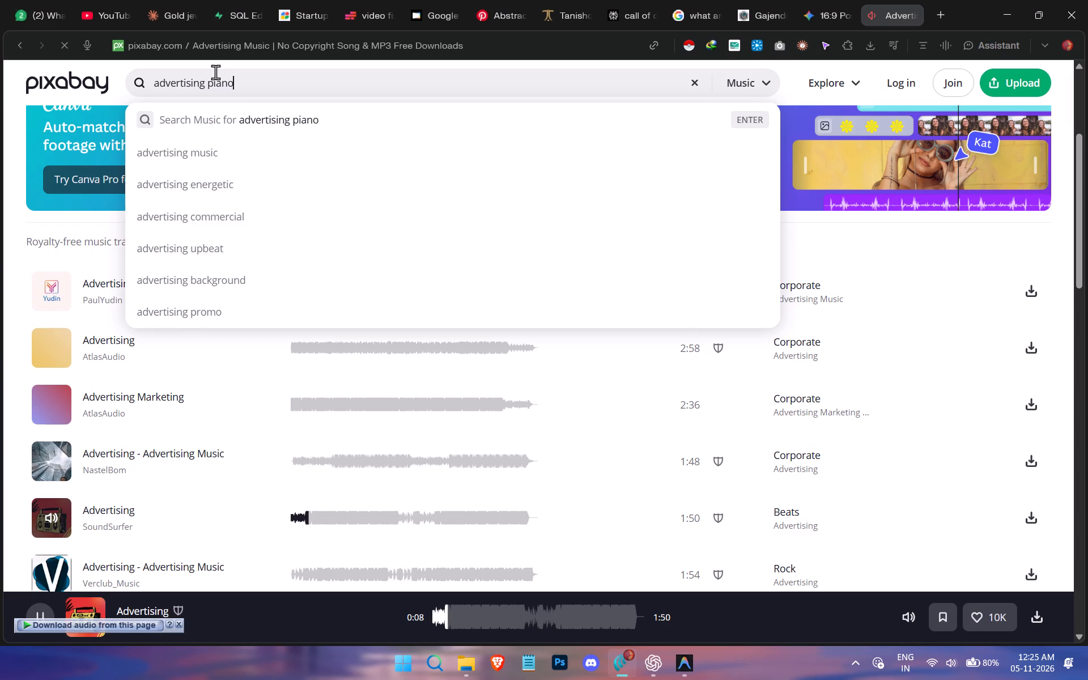
Open the track "Differently (Motivational Piano)" from the piano results.
{"action": "scroll", "coordinate": [269, 396], "scroll_direction": "down", "scroll_amount": 1}
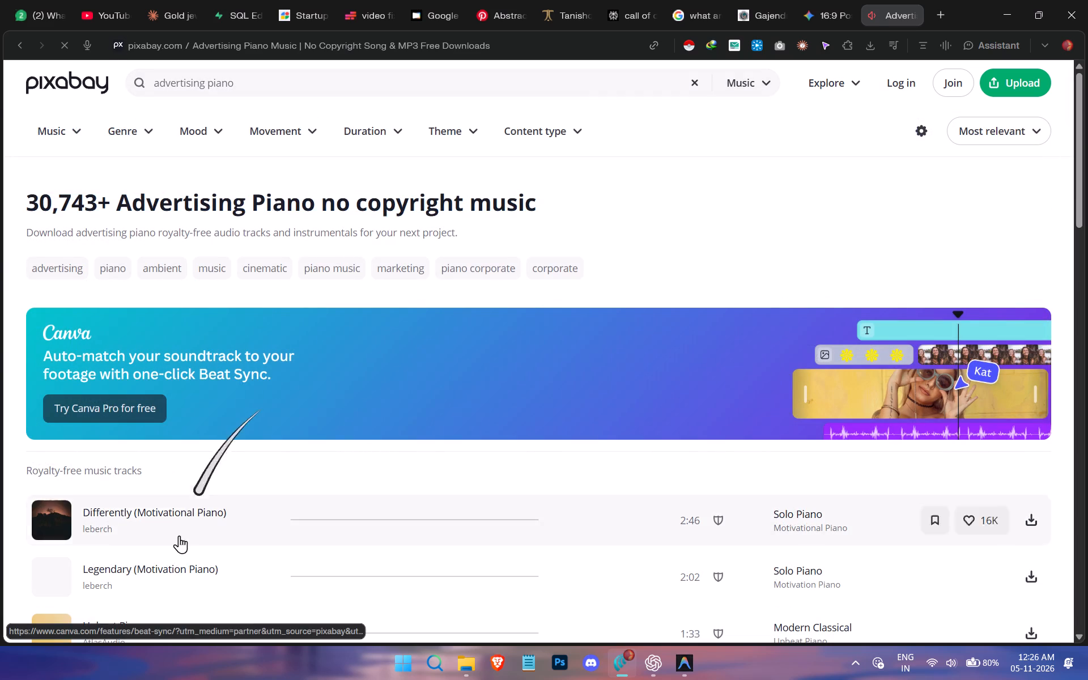
{"action": "left_click", "coordinate": [98, 506]}
{"action": "left_click", "coordinate": [58, 518]}
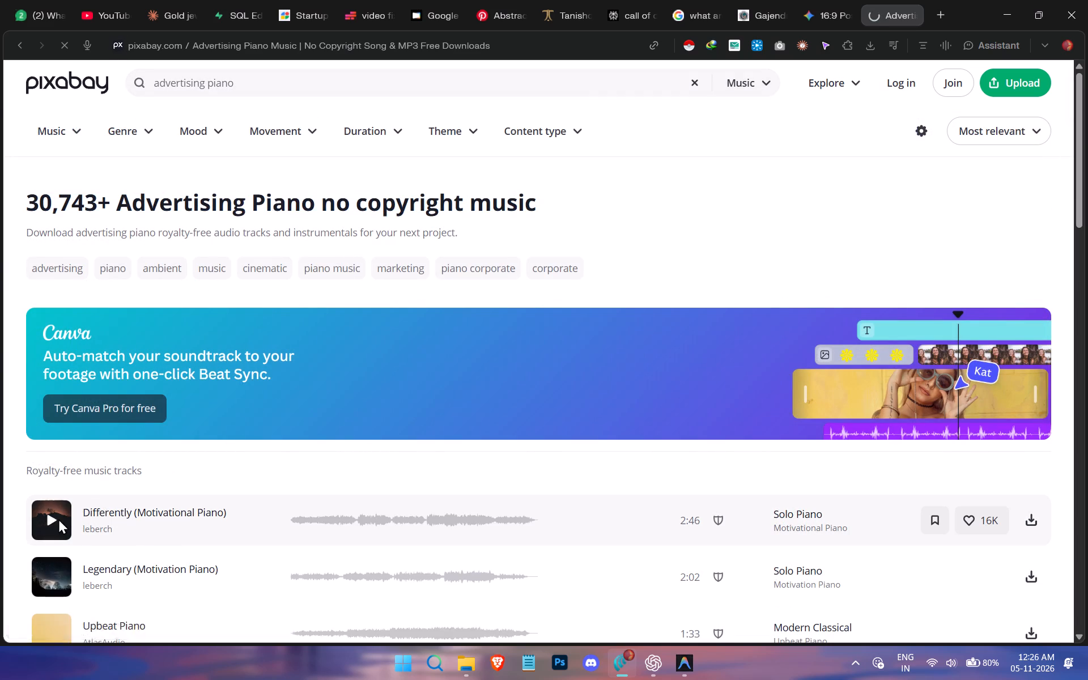
{"action": "scroll", "coordinate": [58, 518], "scroll_direction": "down", "scroll_amount": 2}
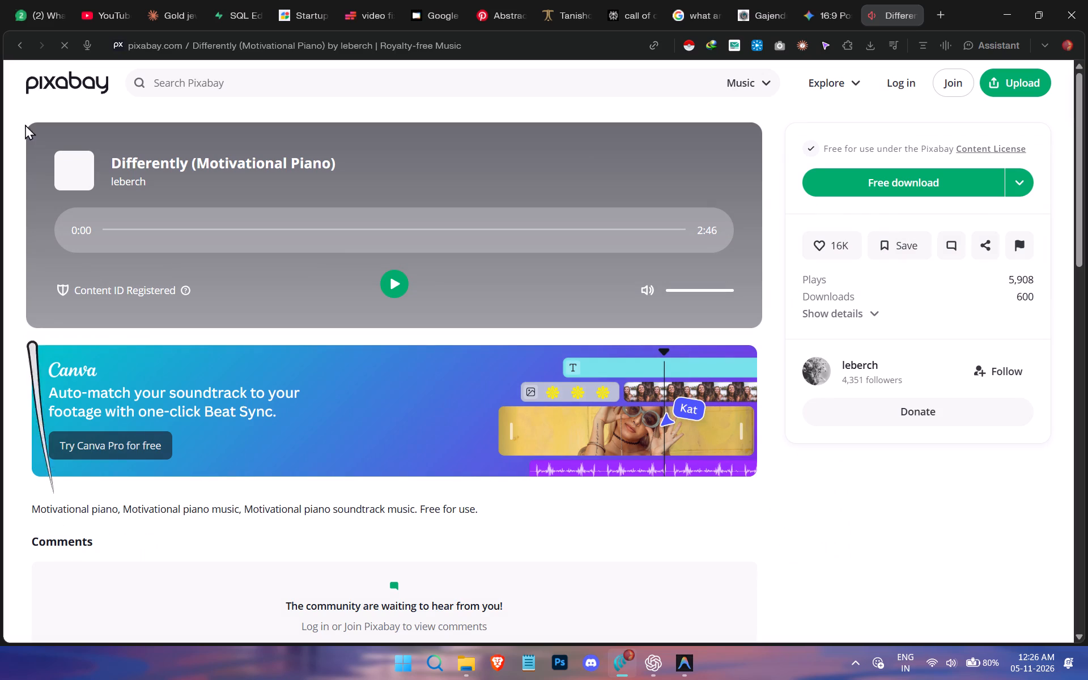
Return to the "advertising piano" results and preview the first seven tracks, from "Differently (Motivational Piano)" through "Emotional Piano".
{"action": "left_click", "coordinate": [20, 44]}
{"action": "scroll", "coordinate": [109, 406], "scroll_direction": "down", "scroll_amount": 1}
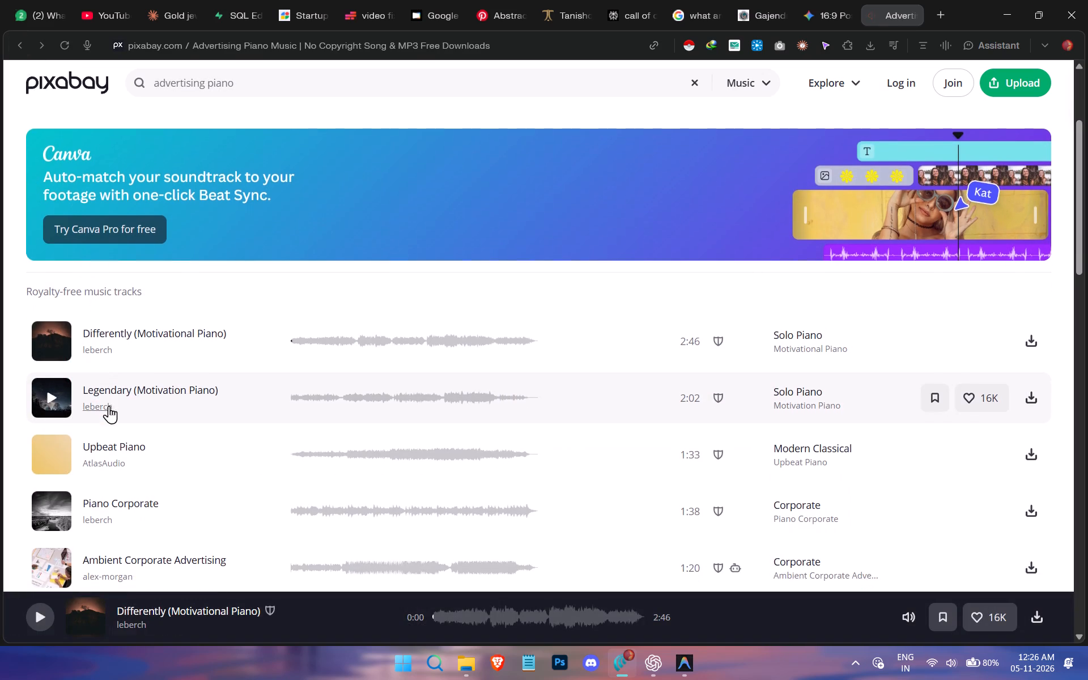
{"action": "left_click", "coordinate": [55, 348]}
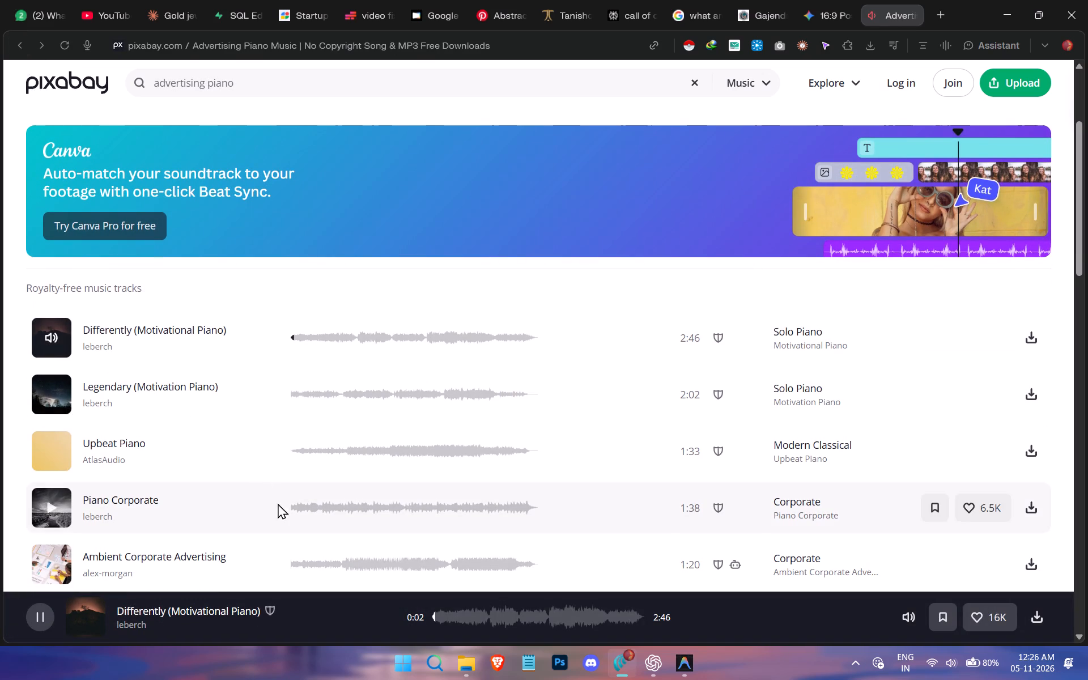
{"action": "left_click", "coordinate": [66, 399]}
{"action": "left_click", "coordinate": [58, 440]}
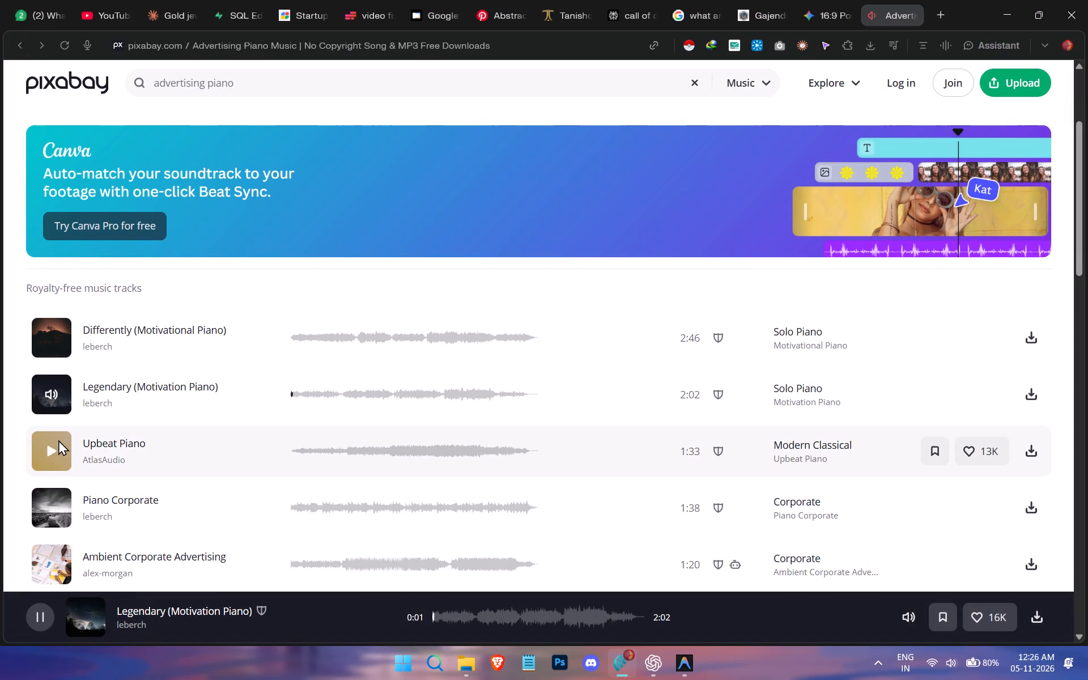
{"action": "scroll", "coordinate": [93, 509], "scroll_direction": "down", "scroll_amount": 1}
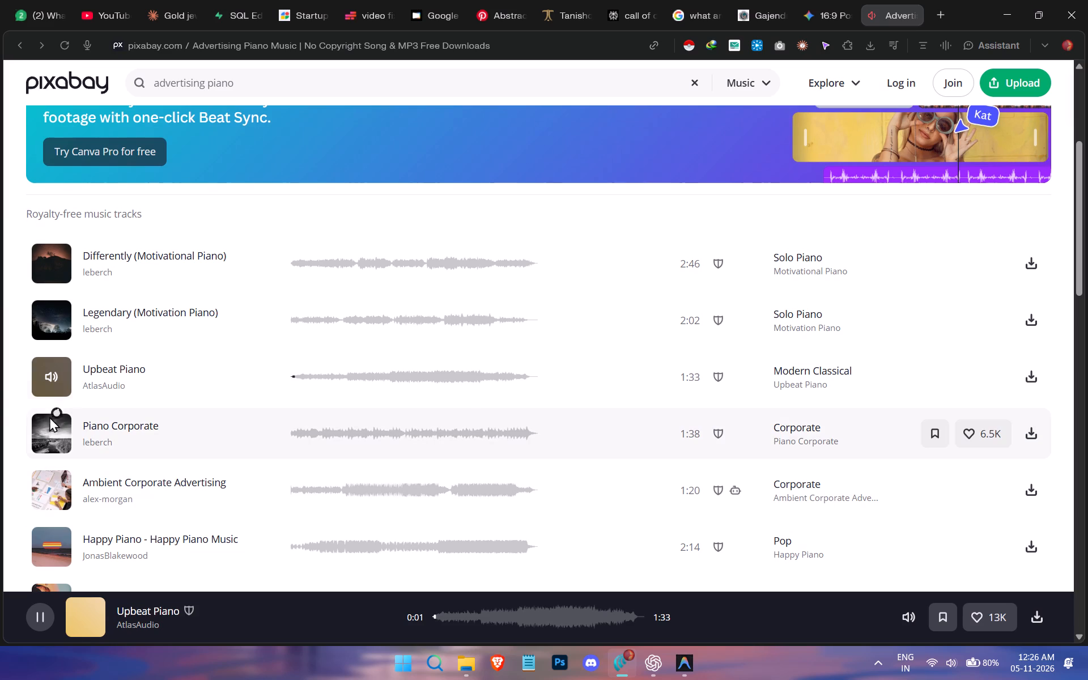
{"action": "left_click", "coordinate": [46, 424]}
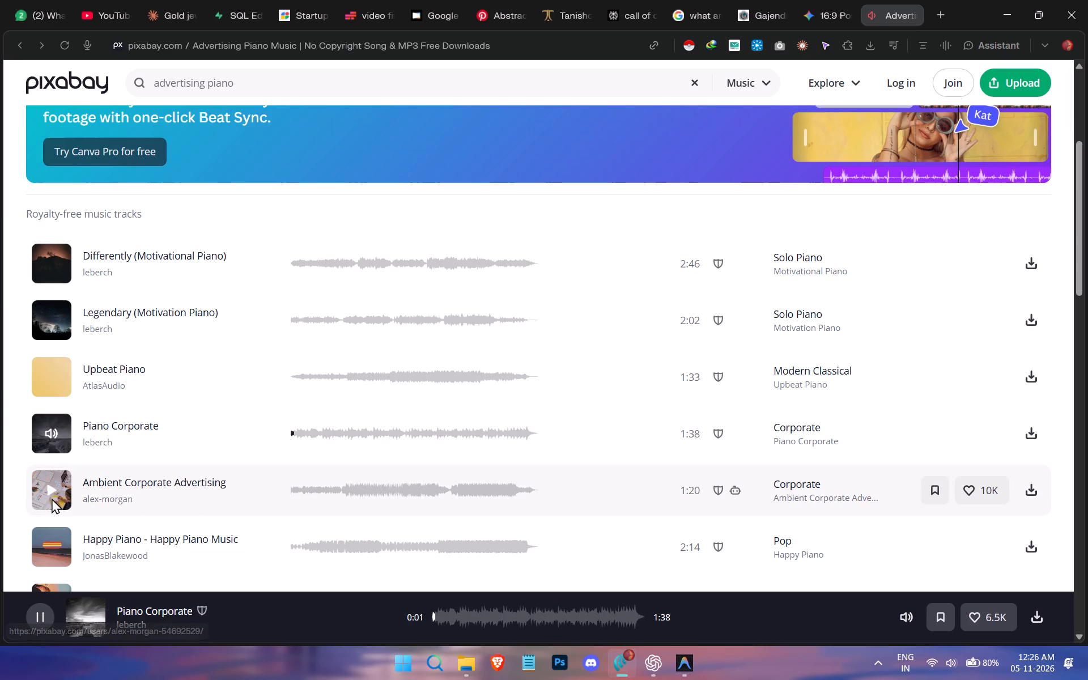
{"action": "left_click", "coordinate": [49, 495]}
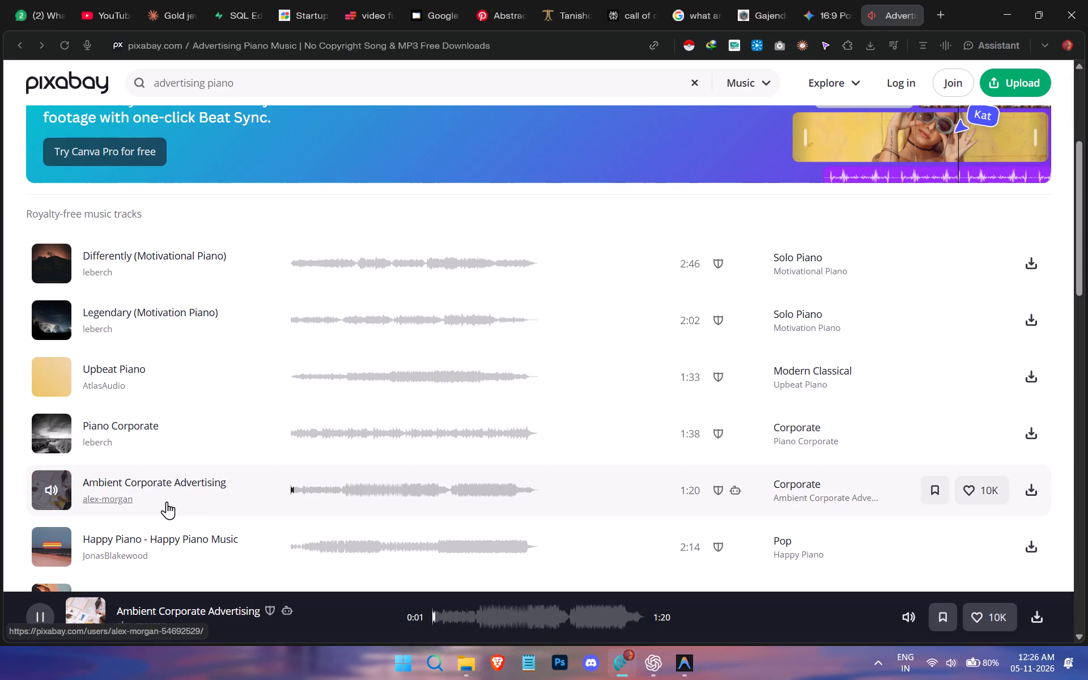
{"action": "scroll", "coordinate": [167, 501], "scroll_direction": "down", "scroll_amount": 1}
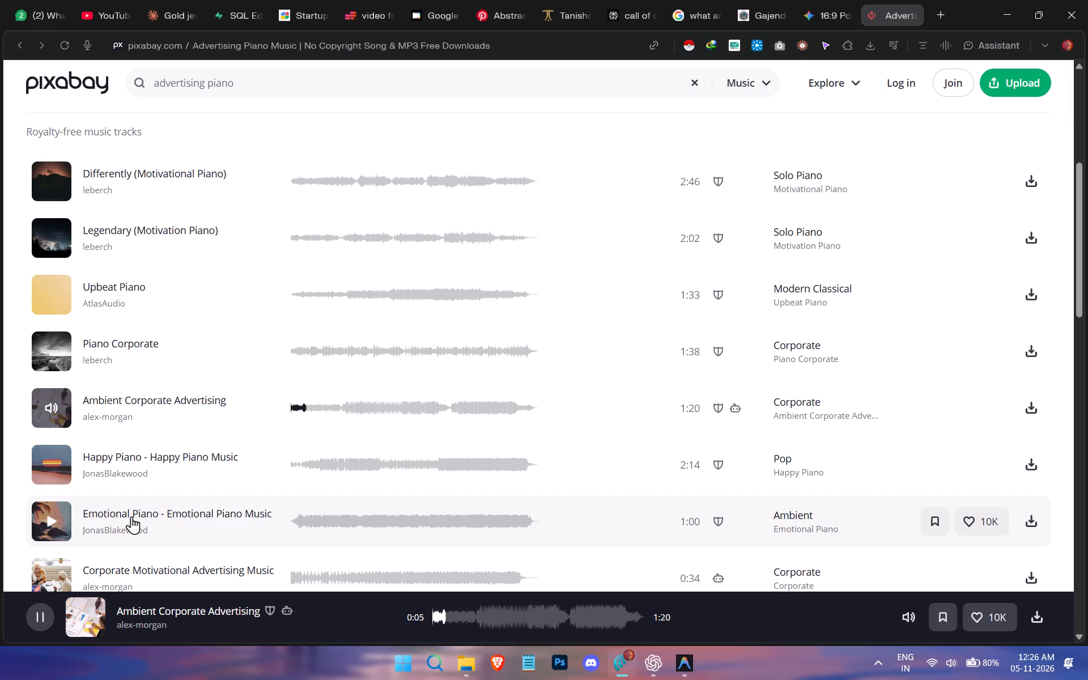
{"action": "left_click", "coordinate": [56, 465]}
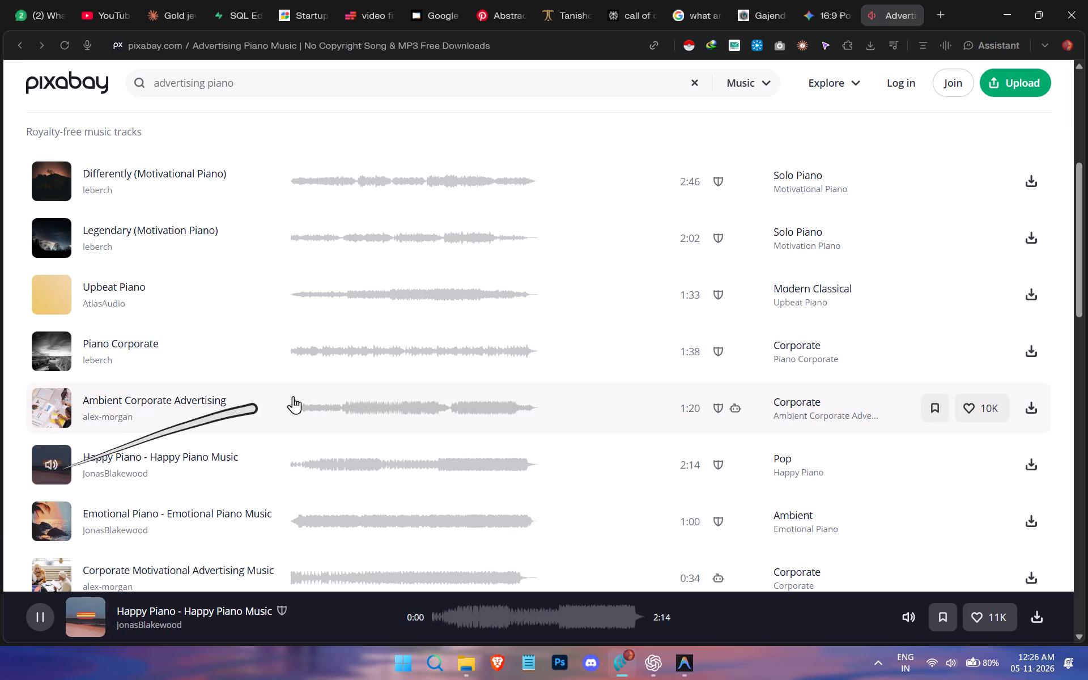
{"action": "left_click", "coordinate": [48, 521]}
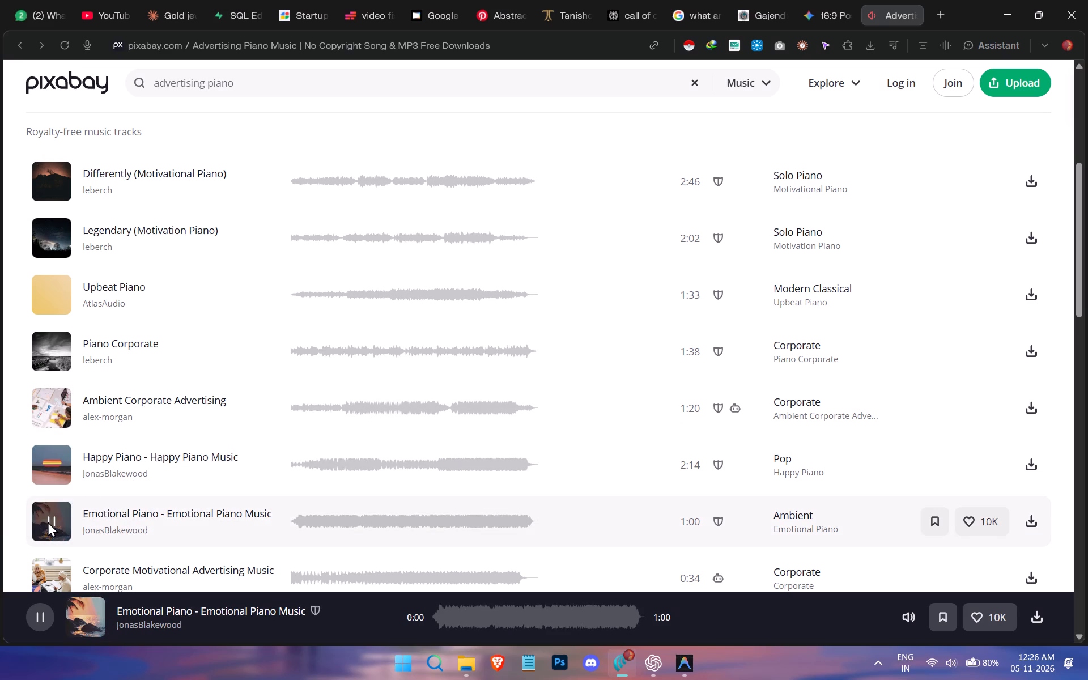
{"action": "scroll", "coordinate": [48, 521], "scroll_direction": "down", "scroll_amount": 2}
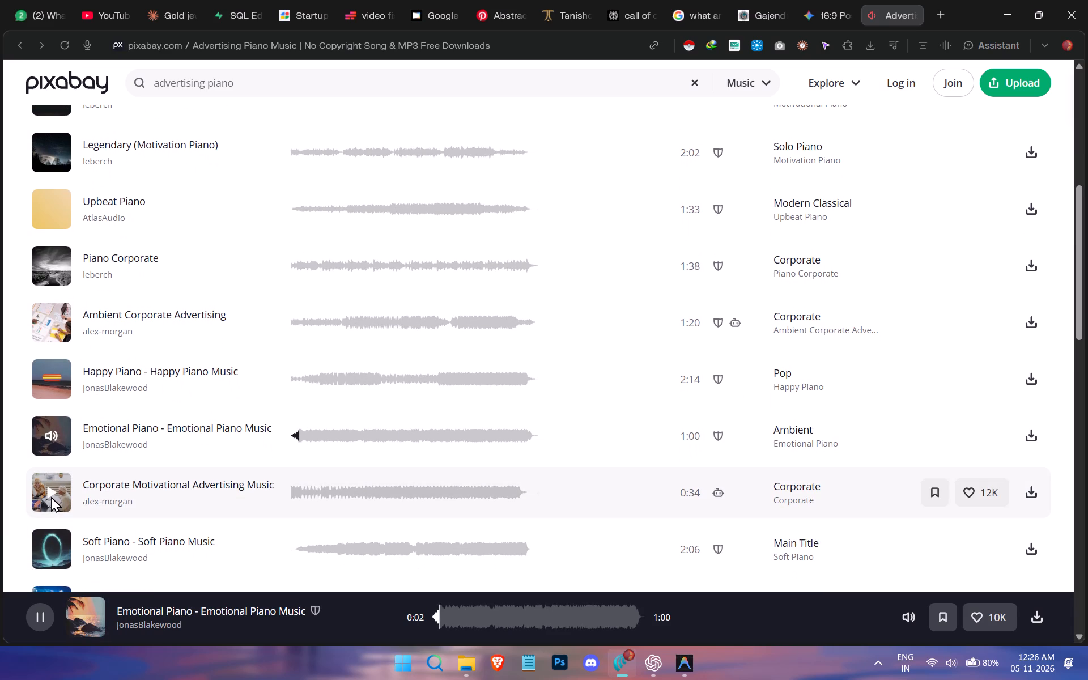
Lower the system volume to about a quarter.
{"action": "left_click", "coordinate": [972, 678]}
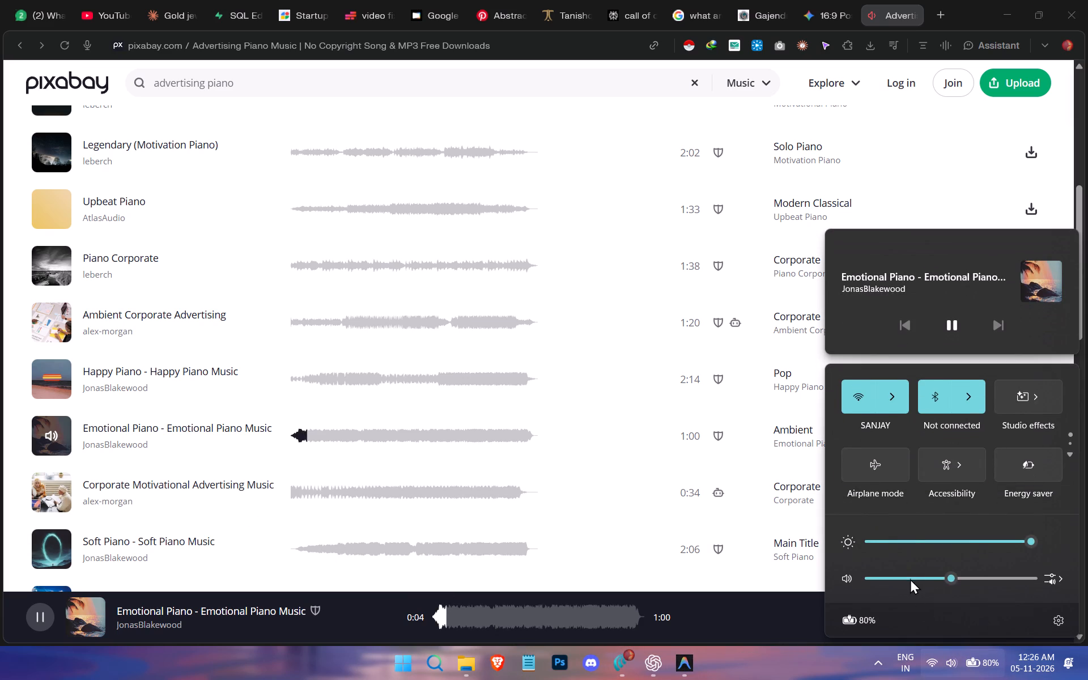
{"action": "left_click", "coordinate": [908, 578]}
Preview the tracks "Corporate Motivational Advertising Music" and "Soft Piano".
{"action": "left_click", "coordinate": [49, 507]}
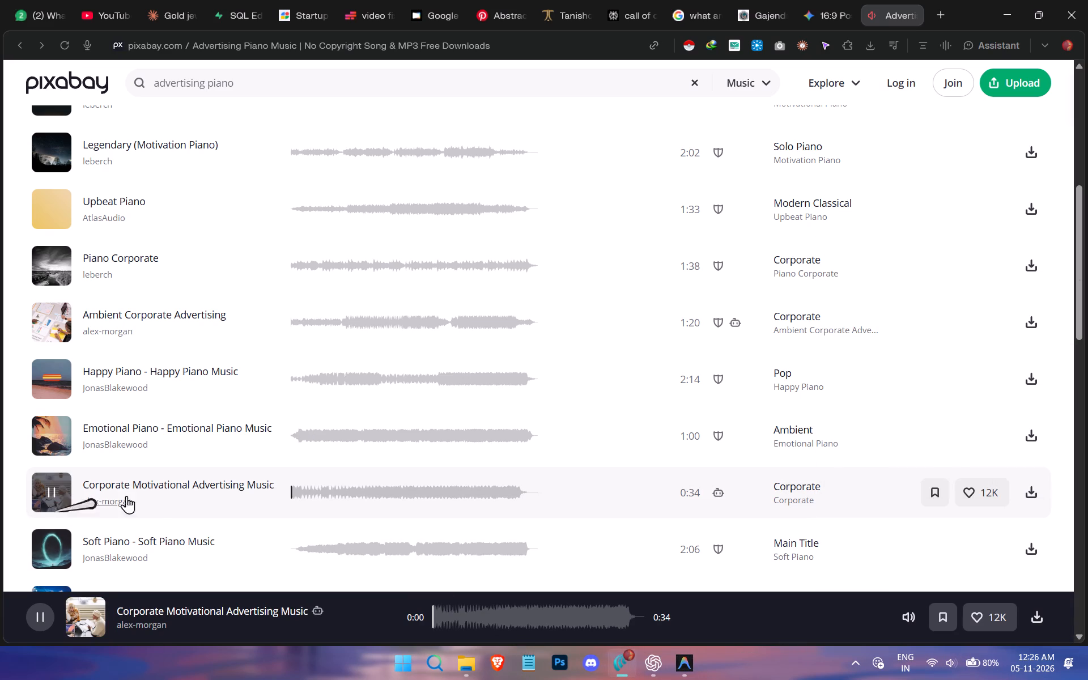
{"action": "left_click", "coordinate": [58, 546]}
{"action": "scroll", "coordinate": [58, 546], "scroll_direction": "down", "scroll_amount": 1}
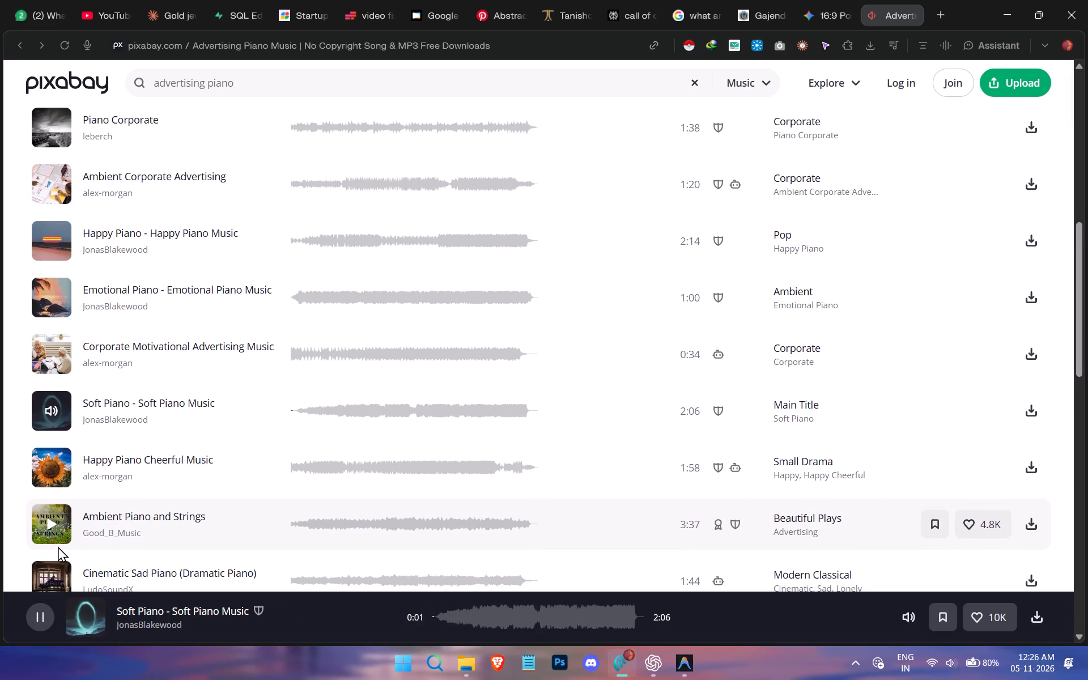
Set the system volume to 43.
{"action": "left_click", "coordinate": [961, 651]}
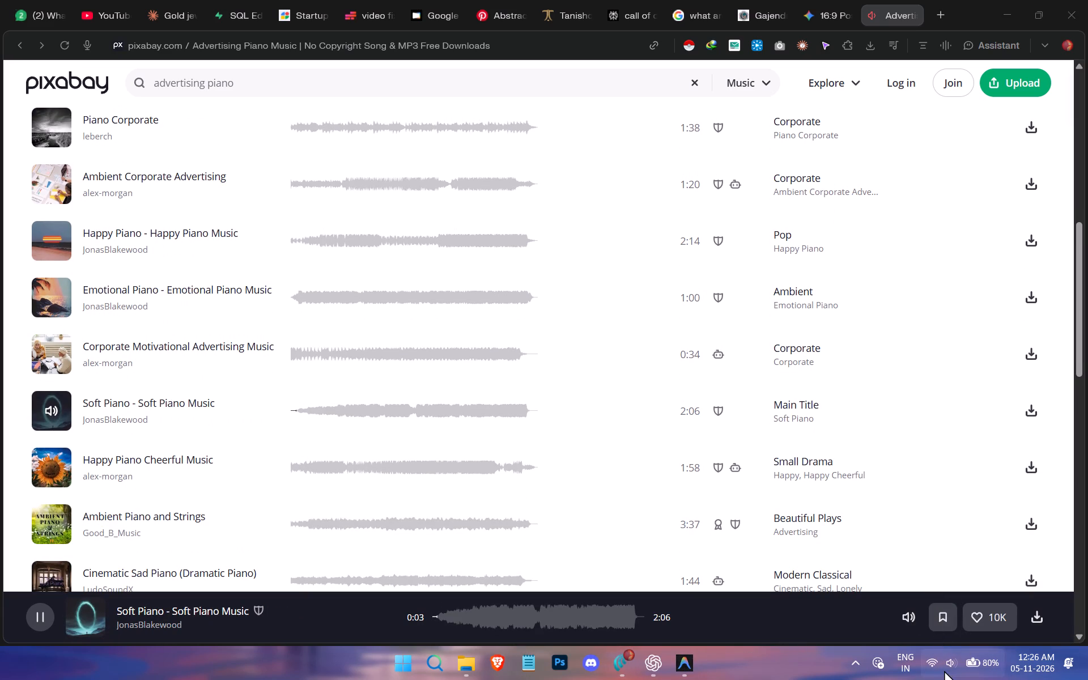
{"action": "left_click", "coordinate": [944, 670]}
{"action": "left_click", "coordinate": [934, 581]}
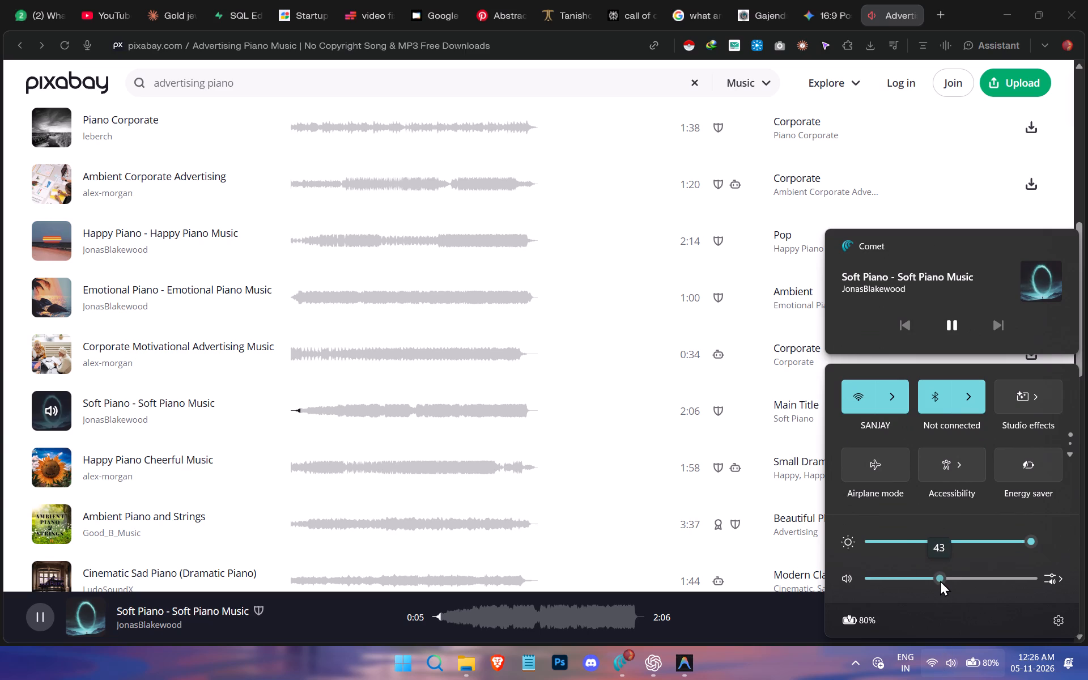
Preview more tracks further down the piano results, from "Happy Piano Cheerful Music" to "Piano Marketing Motivation Advertising", skipping a few.
{"action": "left_click", "coordinate": [54, 460]}
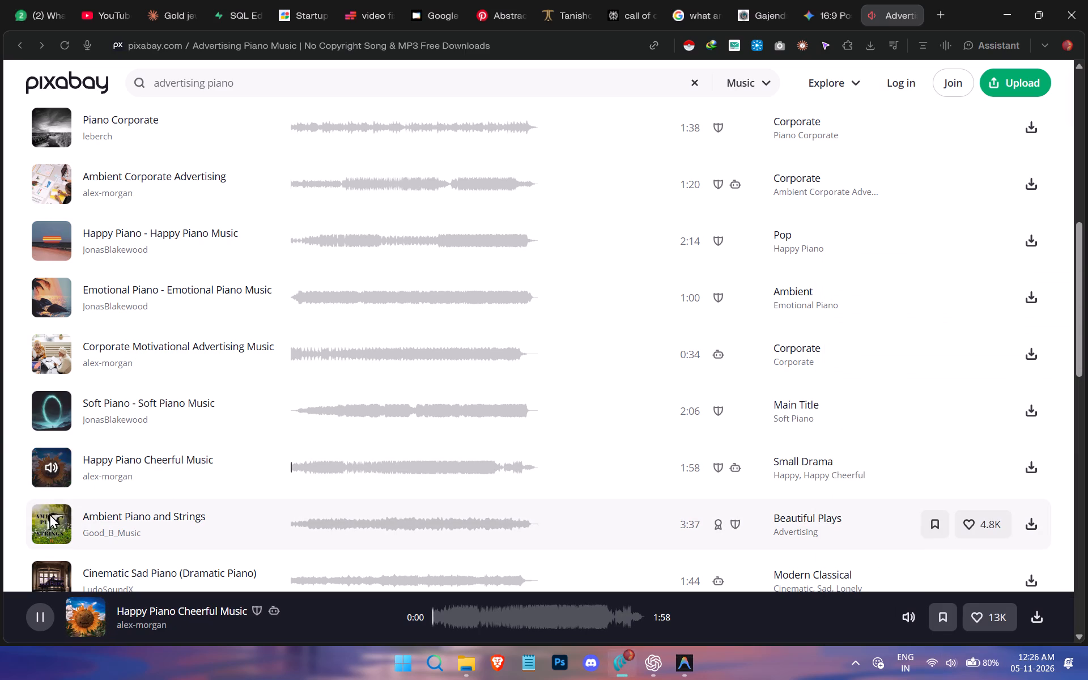
{"action": "left_click", "coordinate": [50, 517]}
{"action": "scroll", "coordinate": [50, 517], "scroll_direction": "down", "scroll_amount": 1}
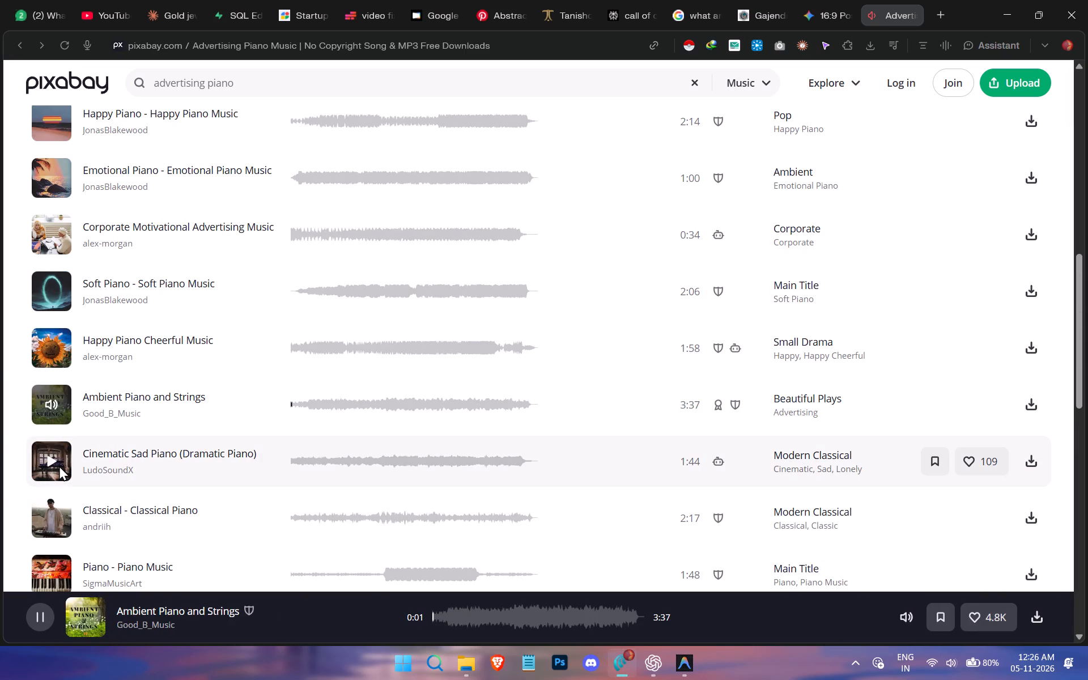
{"action": "left_click", "coordinate": [59, 465]}
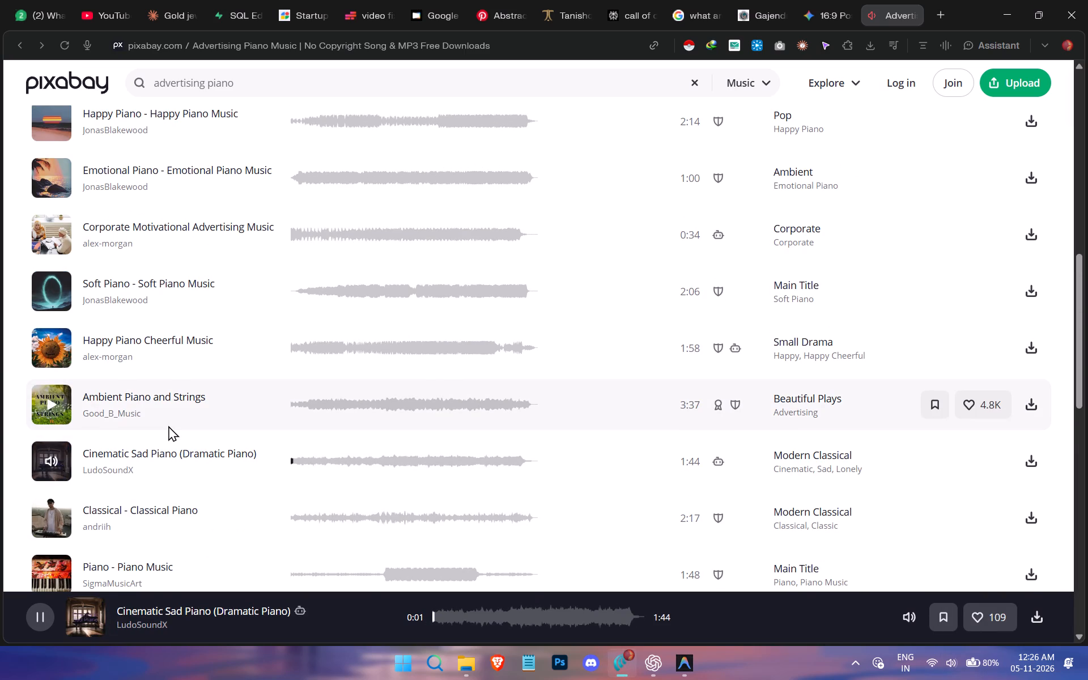
{"action": "scroll", "coordinate": [168, 426], "scroll_direction": "down", "scroll_amount": 1}
{"action": "left_click", "coordinate": [50, 419]}
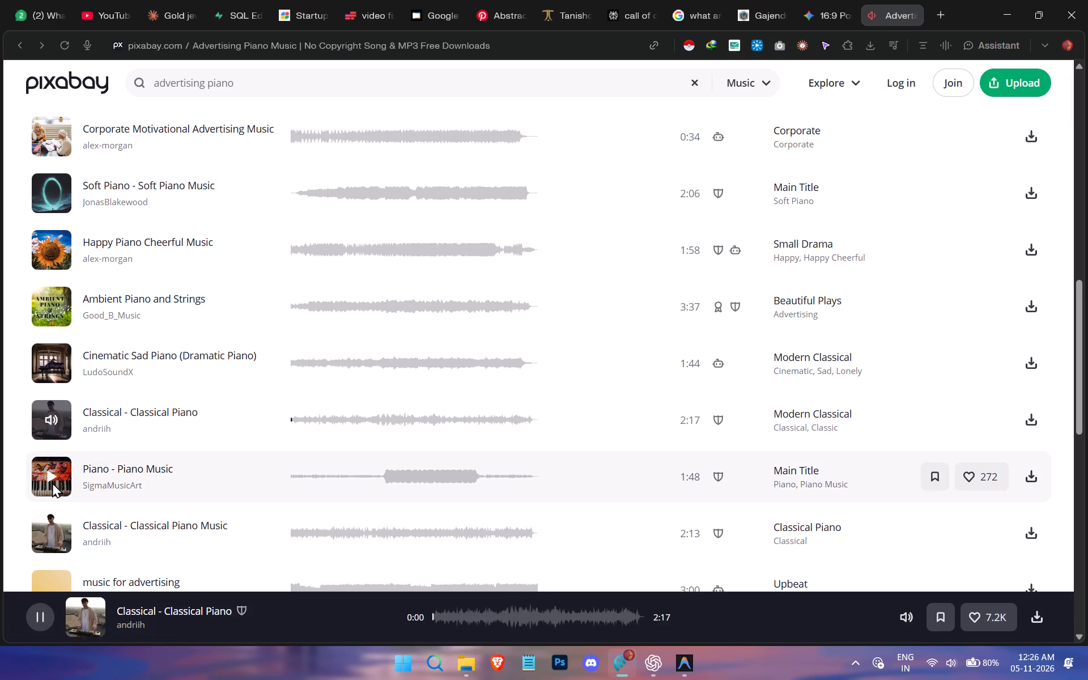
{"action": "left_click", "coordinate": [54, 479]}
{"action": "scroll", "coordinate": [54, 479], "scroll_direction": "down", "scroll_amount": 2}
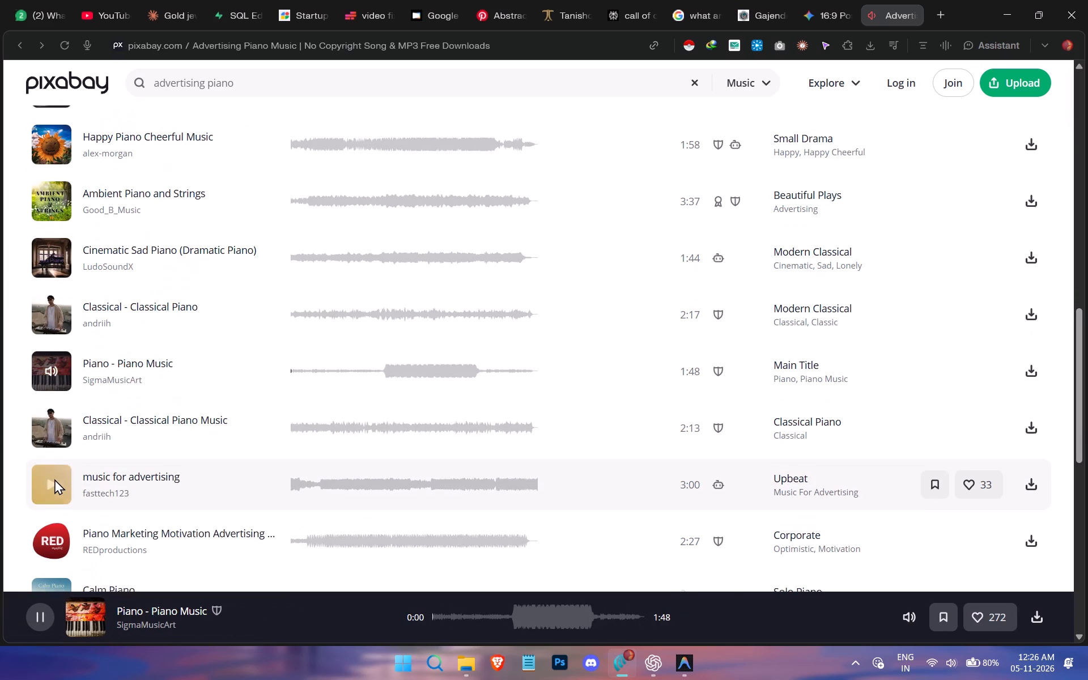
{"action": "scroll", "coordinate": [54, 479], "scroll_direction": "down", "scroll_amount": 1}
{"action": "left_click", "coordinate": [44, 416]}
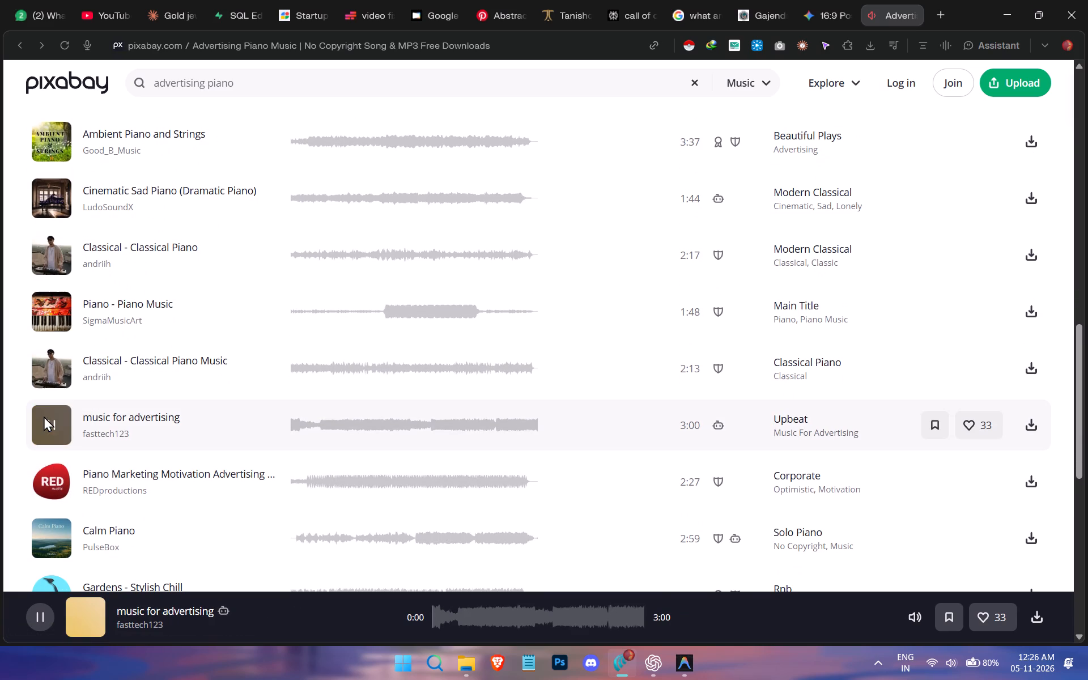
{"action": "left_click", "coordinate": [49, 486]}
{"action": "scroll", "coordinate": [46, 551], "scroll_direction": "down", "scroll_amount": 2}
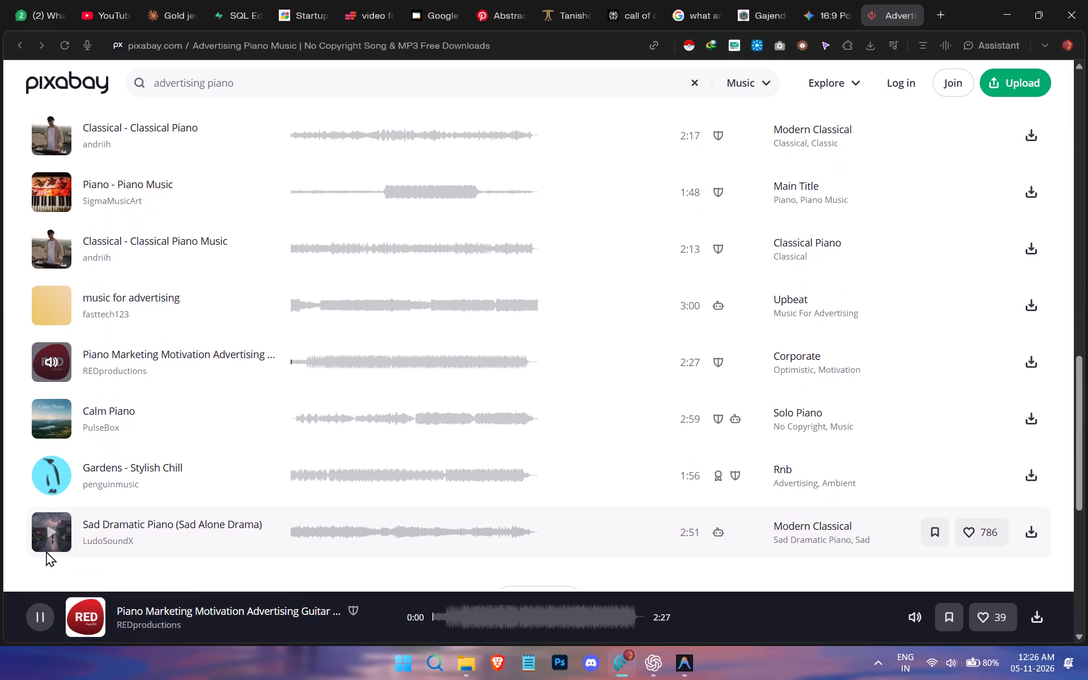
{"action": "scroll", "coordinate": [61, 438], "scroll_direction": "down", "scroll_amount": 1}
Go back to the earlier results and replay "Happy Piano" and "Ambient Corporate Advertising" to compare them.
{"action": "scroll", "coordinate": [61, 438], "scroll_direction": "up", "scroll_amount": 9}
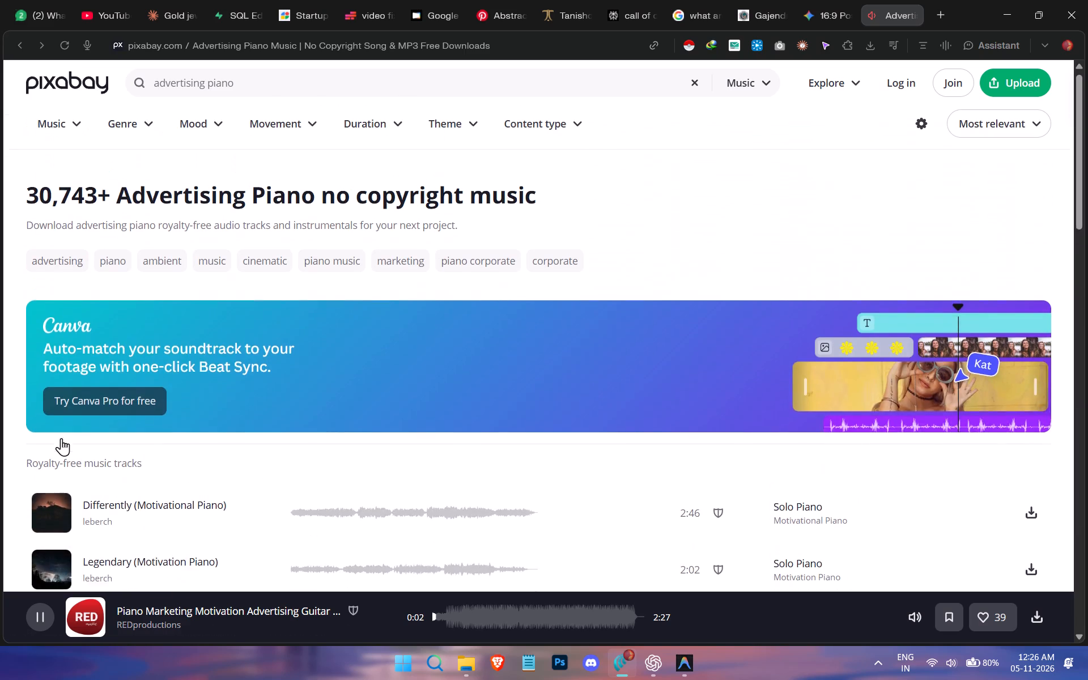
{"action": "scroll", "coordinate": [62, 515], "scroll_direction": "down", "scroll_amount": 6}
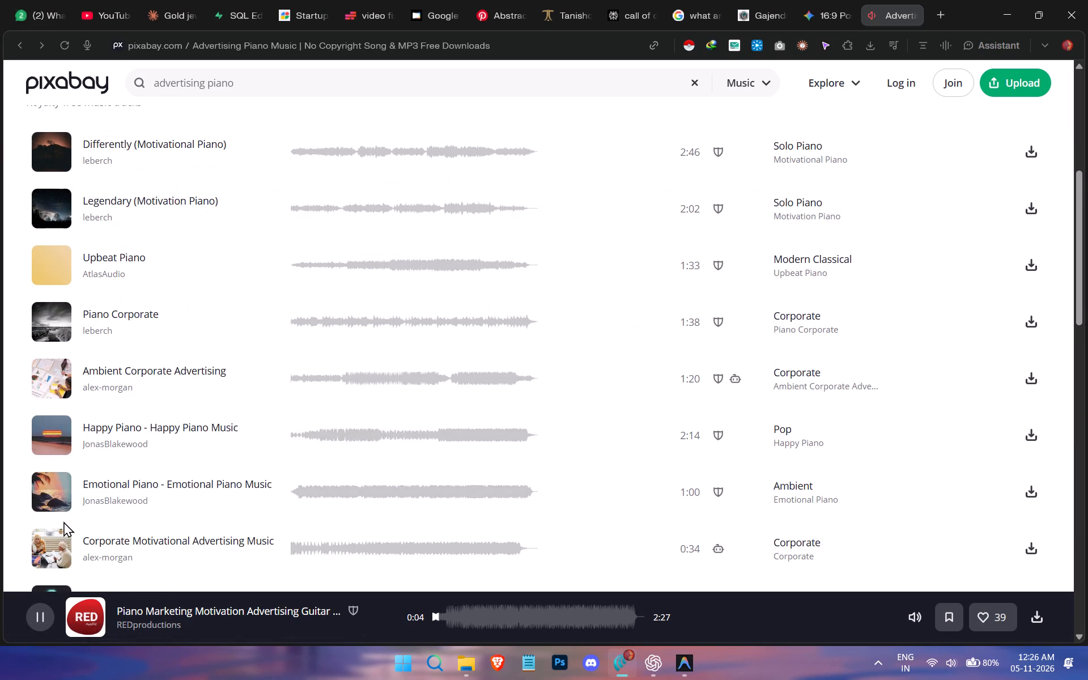
{"action": "scroll", "coordinate": [63, 521], "scroll_direction": "down", "scroll_amount": 1}
{"action": "left_click", "coordinate": [66, 276]}
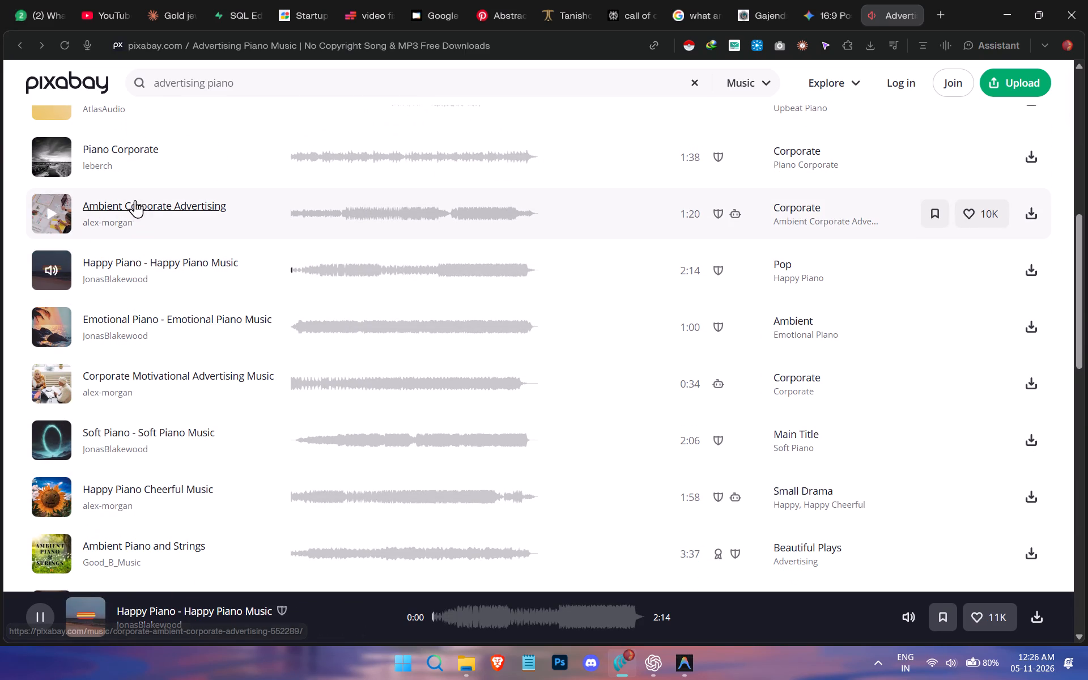
{"action": "left_click", "coordinate": [61, 212]}
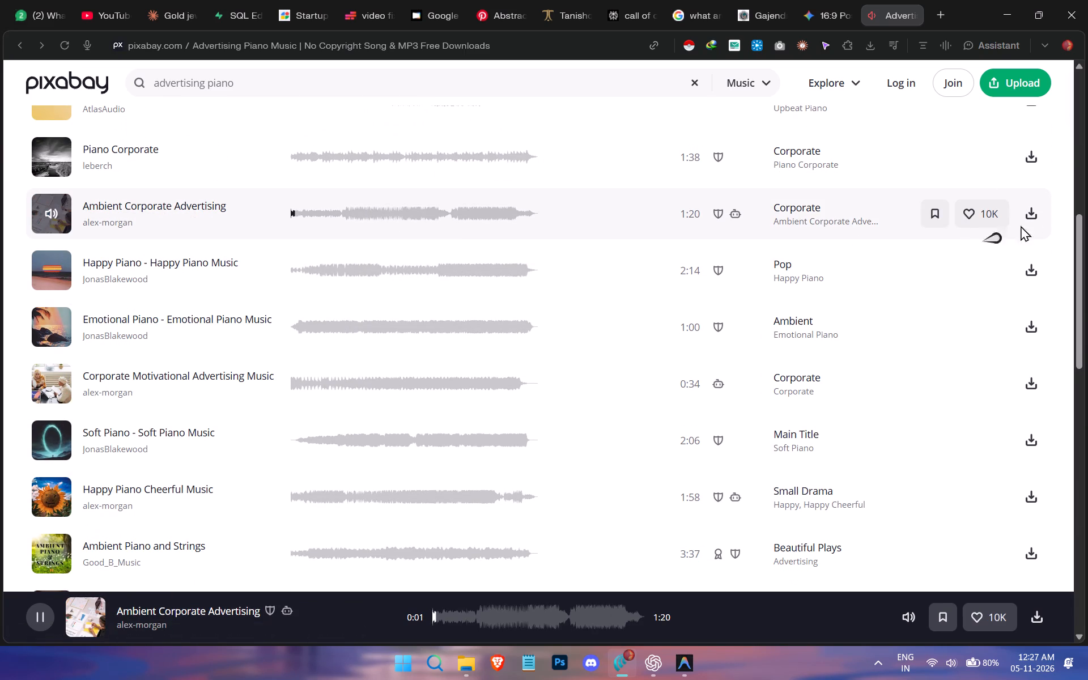
Download "Ambient Corporate Advertising" through Internet Download Manager under the General category, allowing multiple downloads from Pixabay, and close the thank-you dialog.
{"action": "left_click", "coordinate": [1030, 222]}
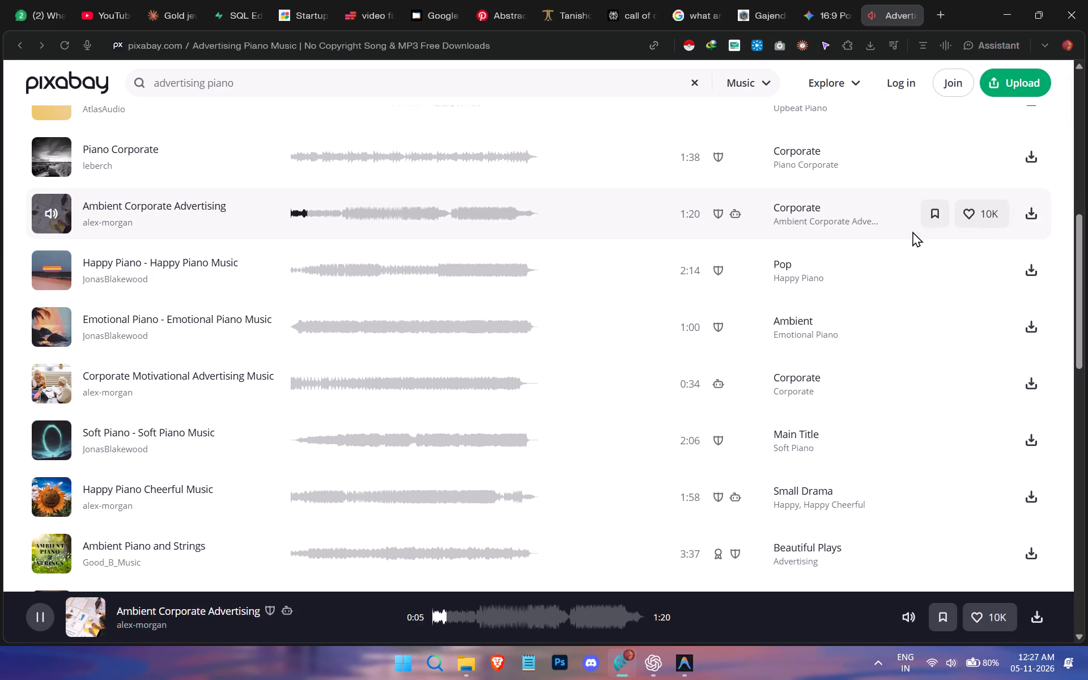
{"action": "left_click", "coordinate": [1035, 213]}
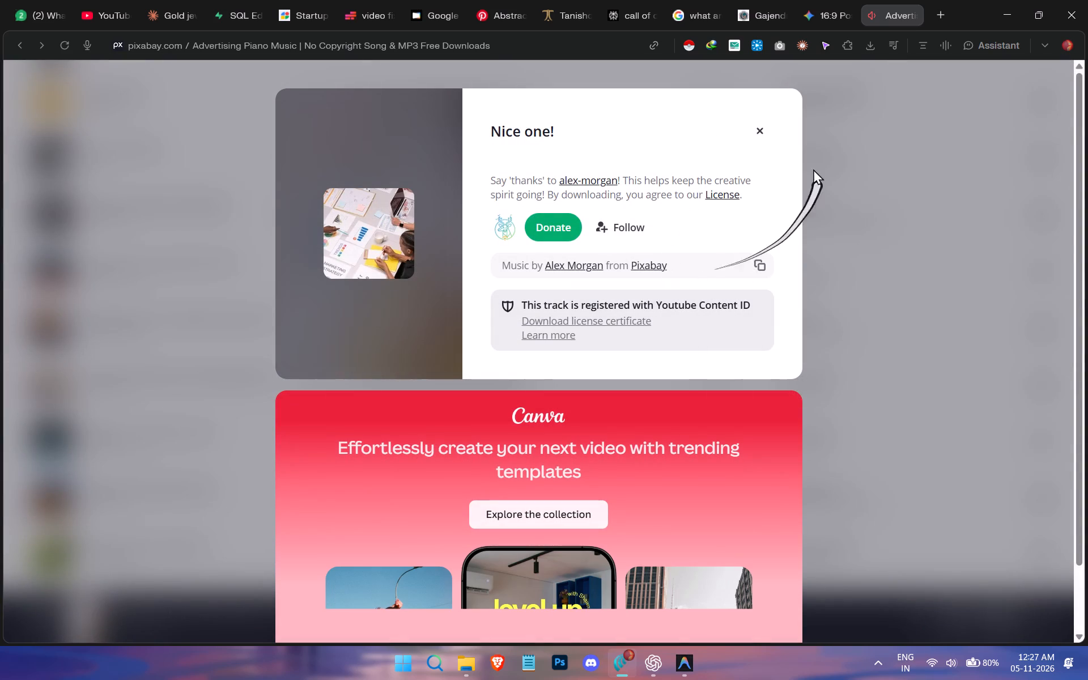
{"action": "scroll", "coordinate": [658, 348], "scroll_direction": "down", "scroll_amount": 1}
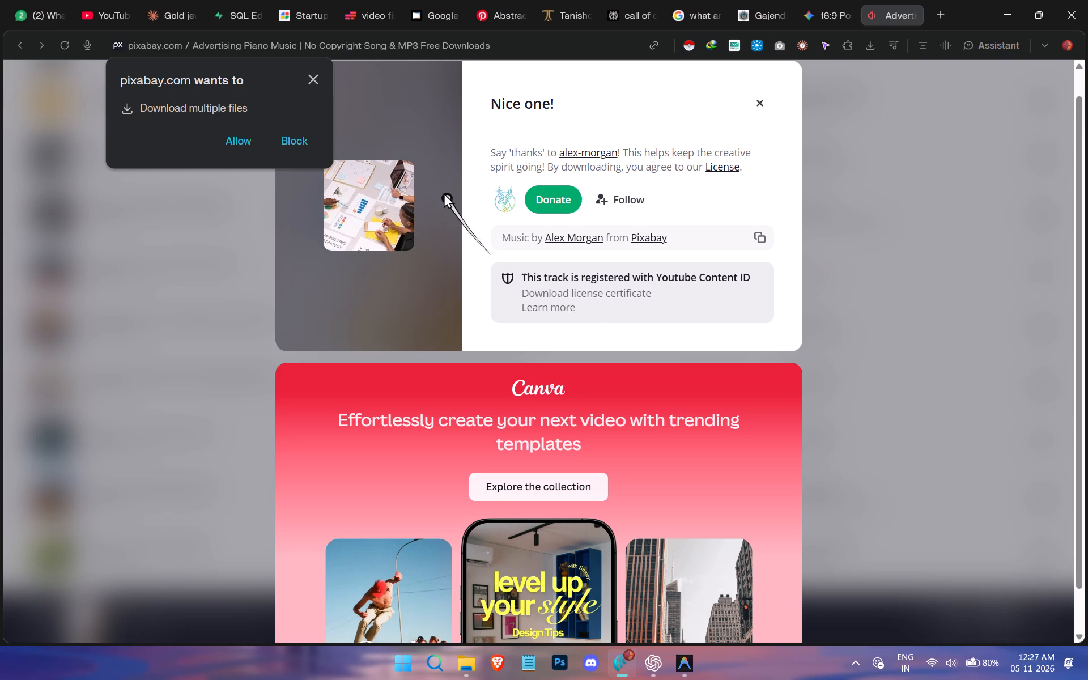
{"action": "left_click", "coordinate": [247, 142]}
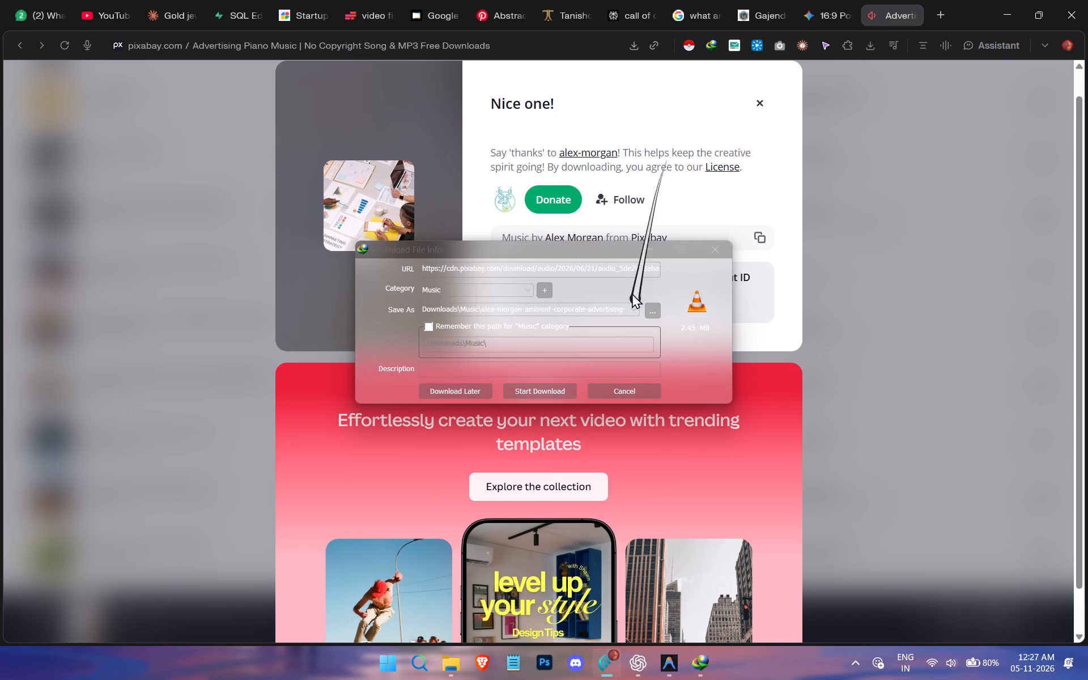
{"action": "left_click", "coordinate": [521, 286]}
{"action": "left_click", "coordinate": [528, 290]}
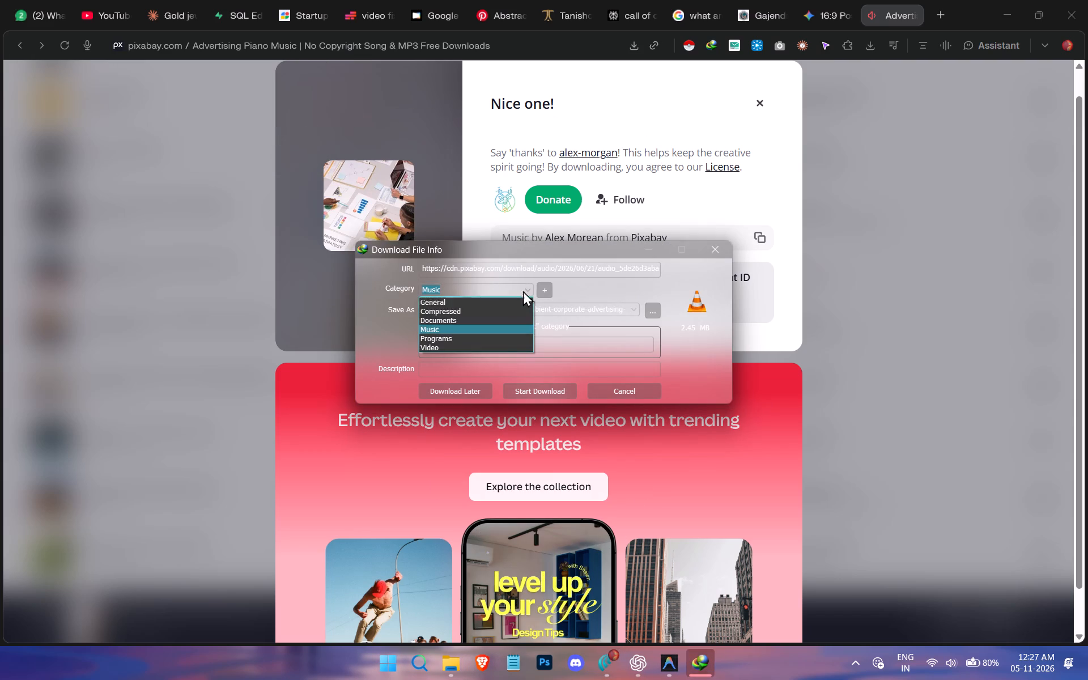
{"action": "left_click", "coordinate": [449, 302]}
{"action": "left_click", "coordinate": [528, 393]}
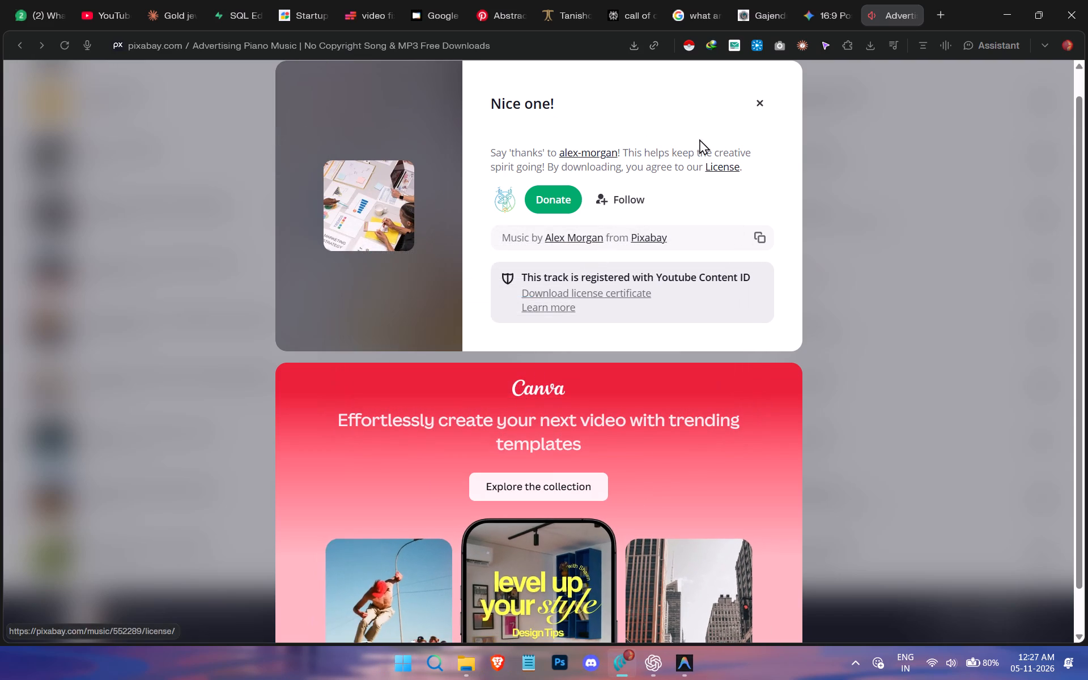
{"action": "left_click", "coordinate": [758, 101]}
Look through the advertising piano results again and pause the "Ambient Corporate Advertising" preview.
{"action": "scroll", "coordinate": [713, 361], "scroll_direction": "up", "scroll_amount": 6}
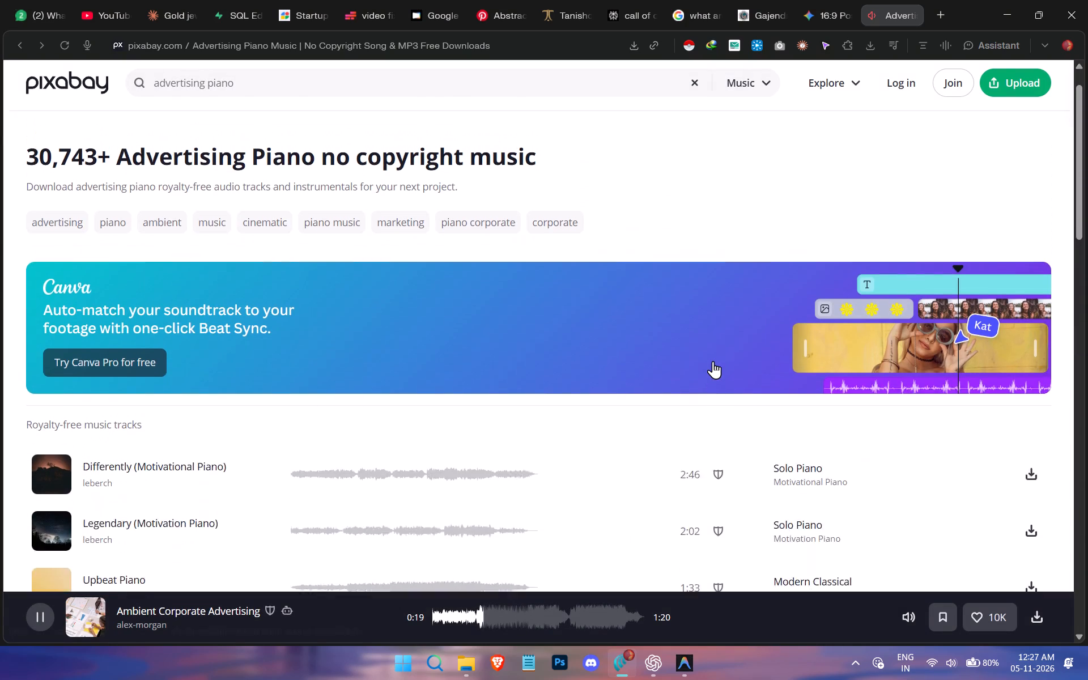
{"action": "scroll", "coordinate": [713, 361], "scroll_direction": "up", "scroll_amount": 6}
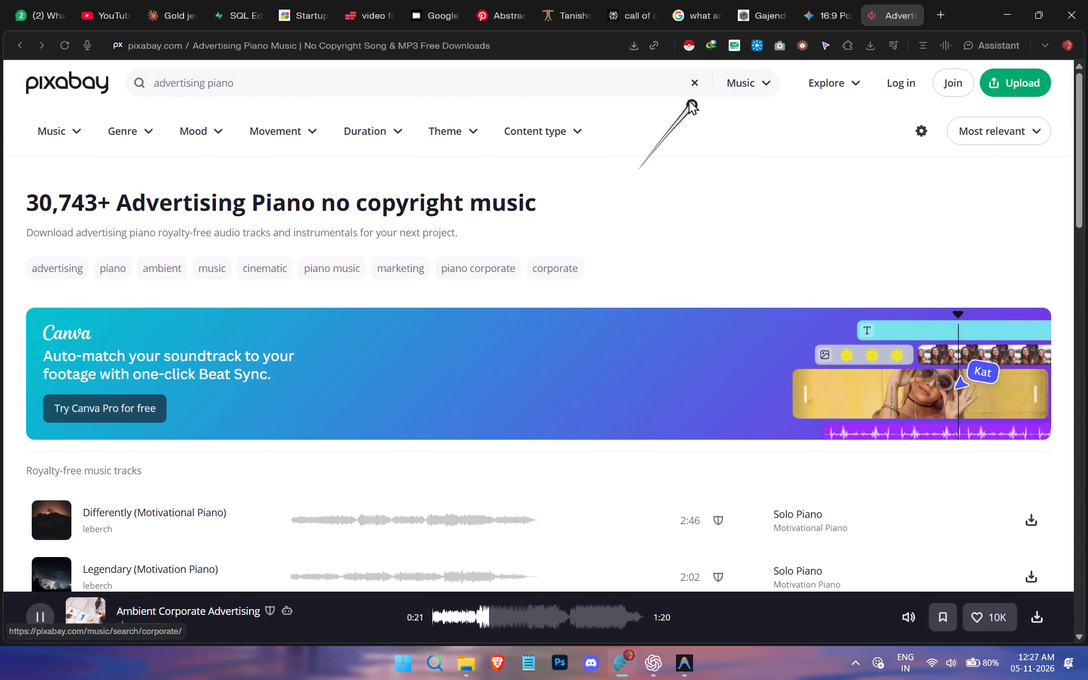
{"action": "scroll", "coordinate": [65, 491], "scroll_direction": "down", "scroll_amount": 3}
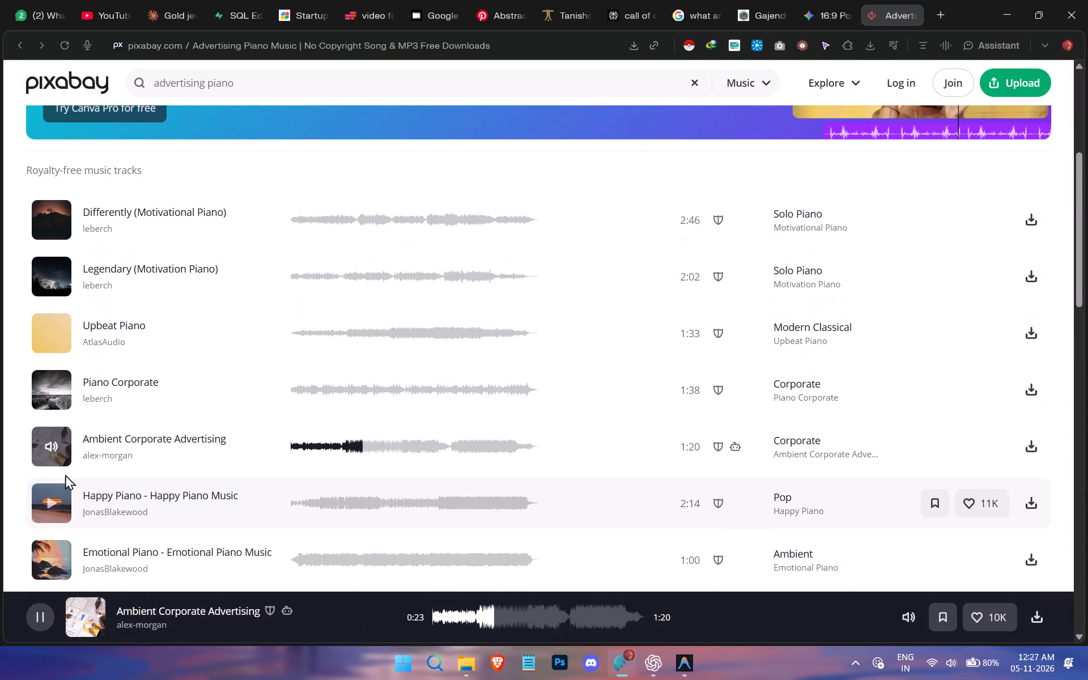
{"action": "scroll", "coordinate": [80, 555], "scroll_direction": "down", "scroll_amount": 2}
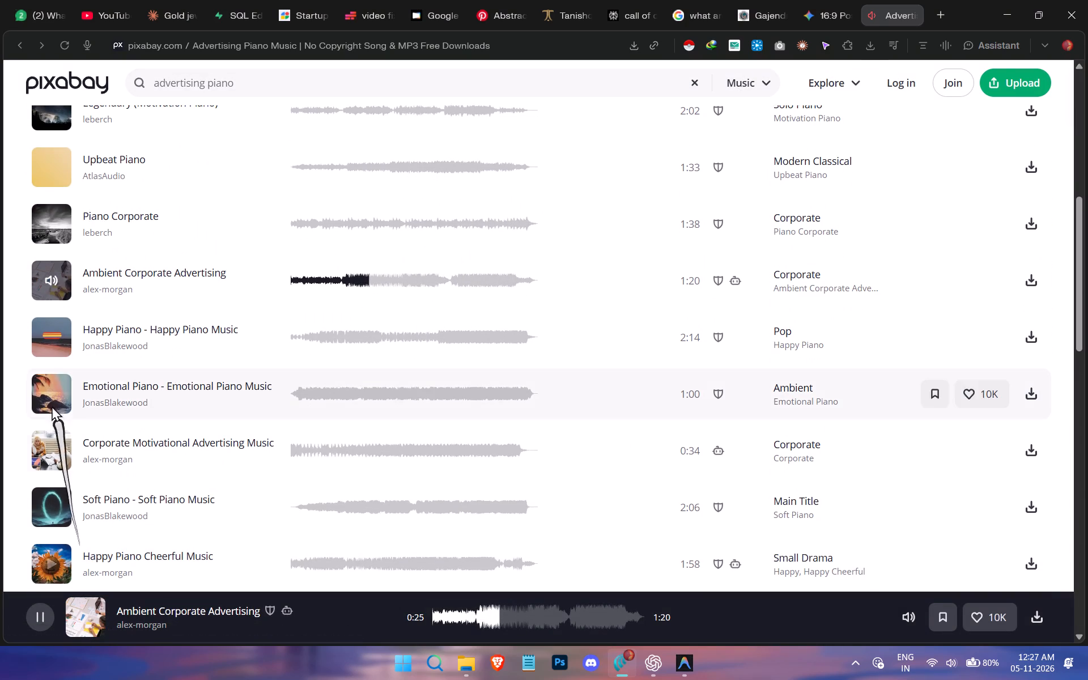
{"action": "scroll", "coordinate": [51, 463], "scroll_direction": "down", "scroll_amount": 2}
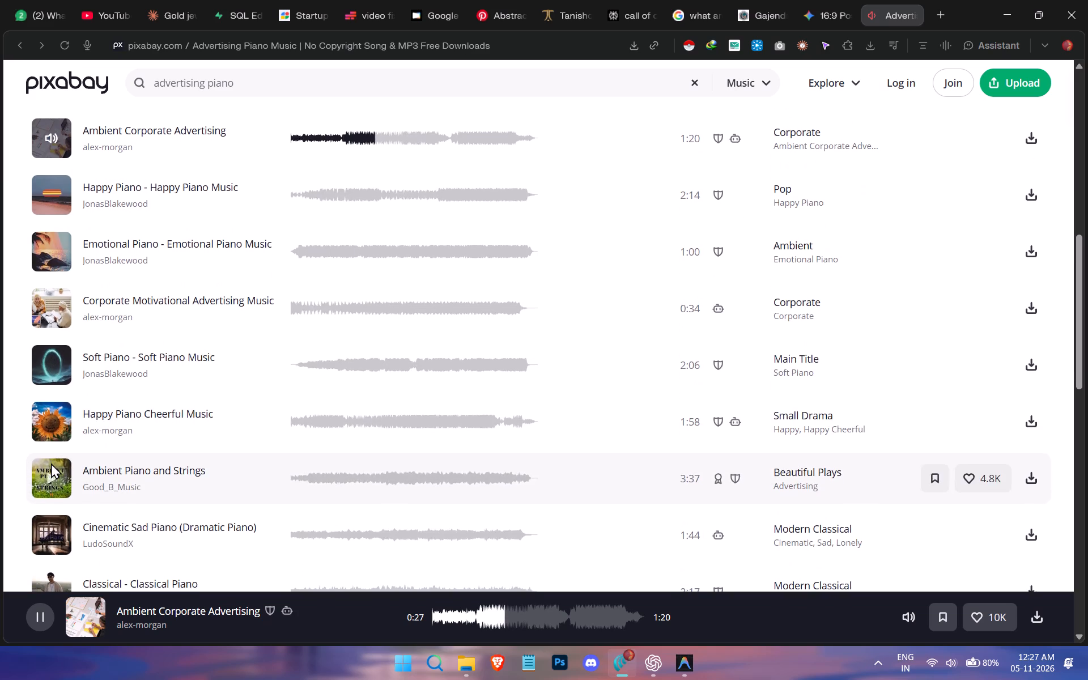
{"action": "scroll", "coordinate": [85, 205], "scroll_direction": "up", "scroll_amount": 1}
{"action": "left_click", "coordinate": [67, 195]}
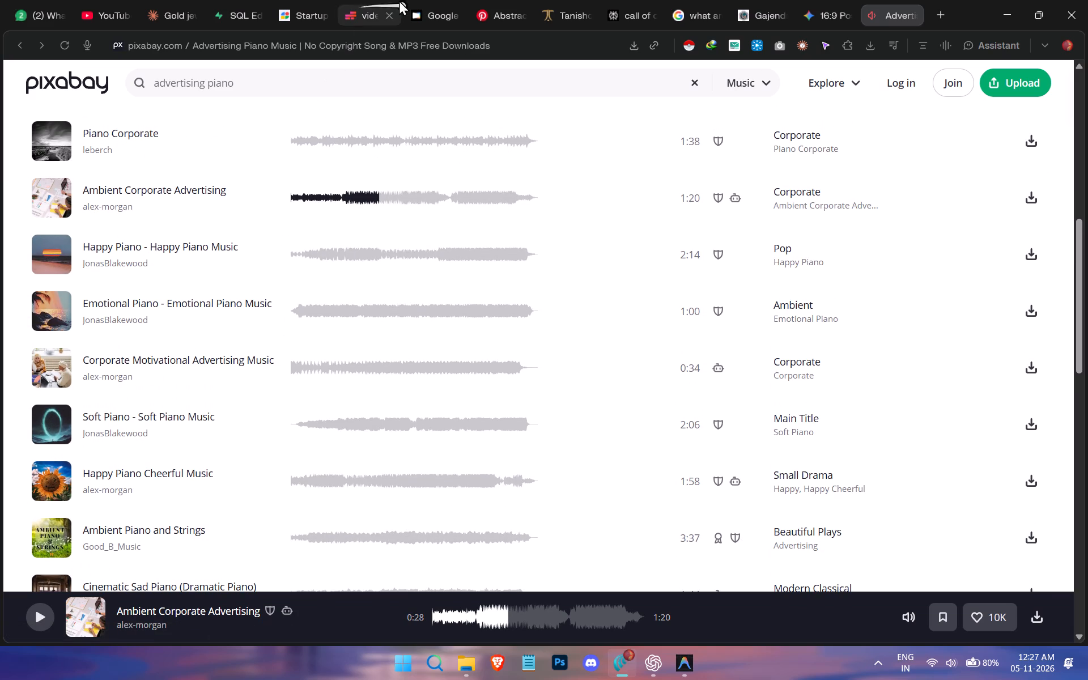
Upload the downloaded "Ambient Corporate Advertising" audio file from Downloads to the Kapwing "video fix" project.
{"action": "left_click", "coordinate": [364, 0]}
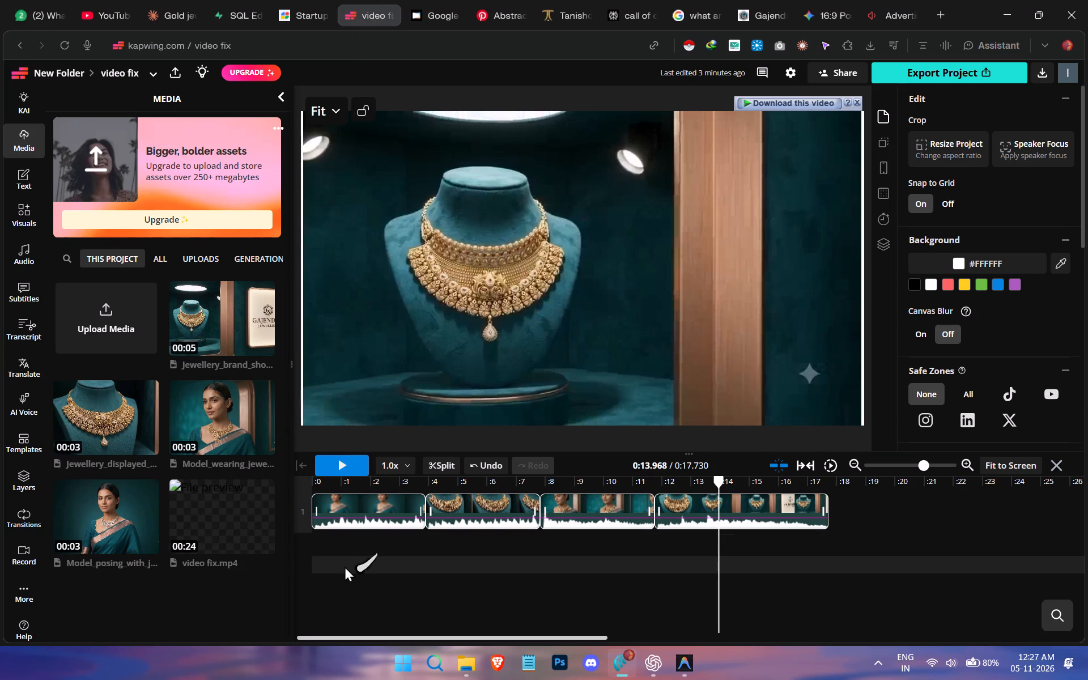
{"action": "left_click", "coordinate": [345, 566]}
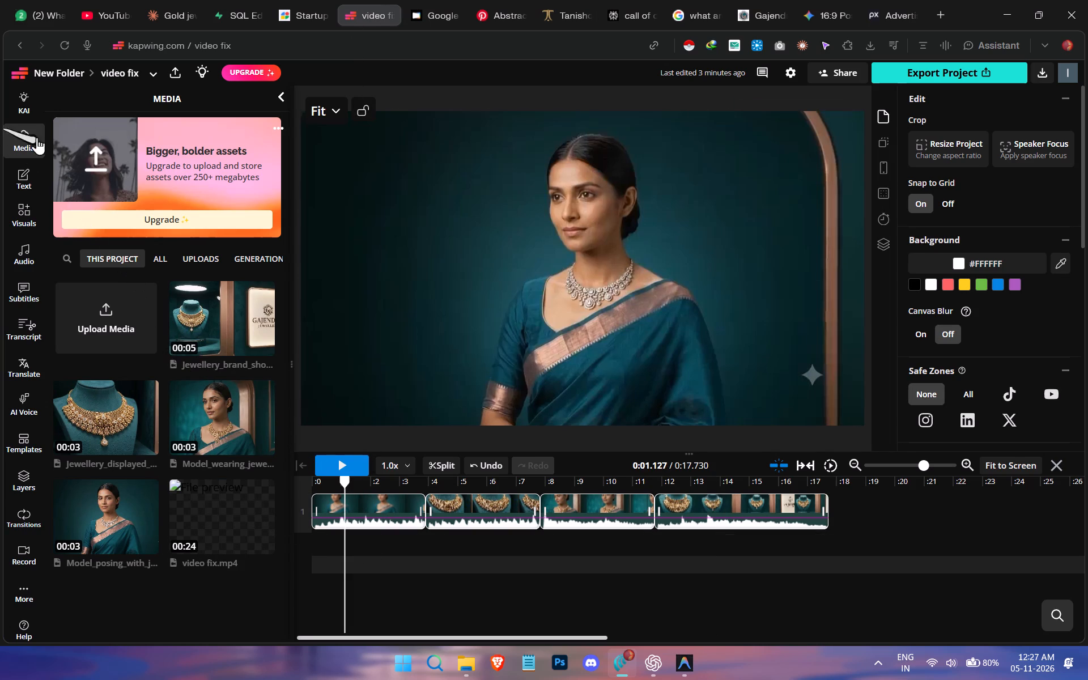
{"action": "left_click", "coordinate": [121, 326]}
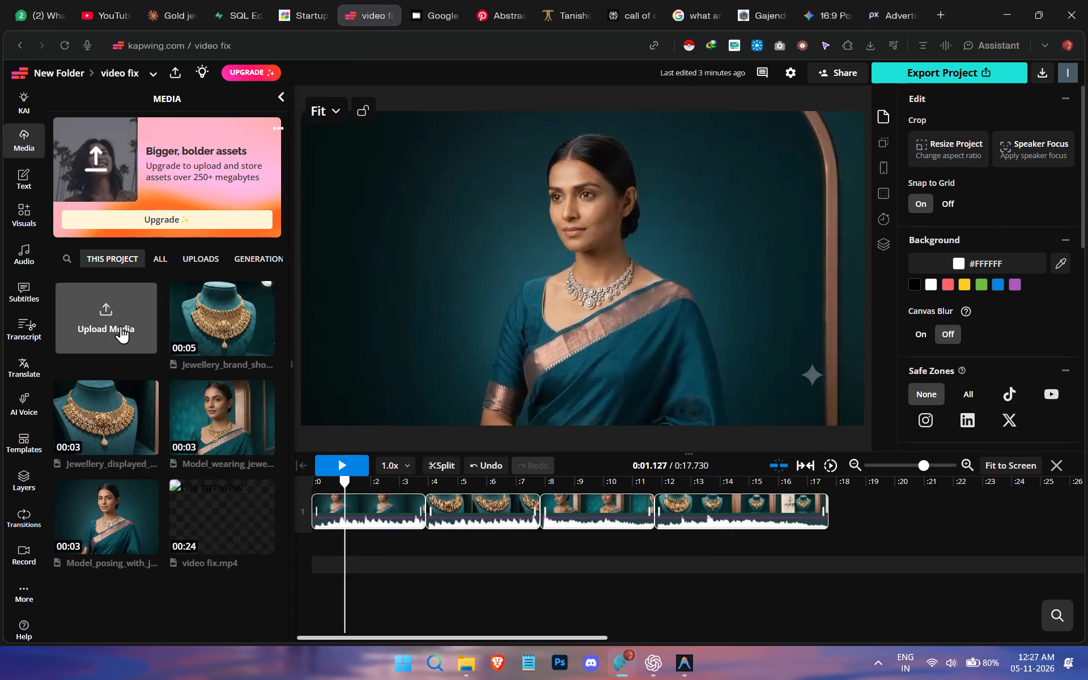
{"action": "left_click", "coordinate": [382, 382]}
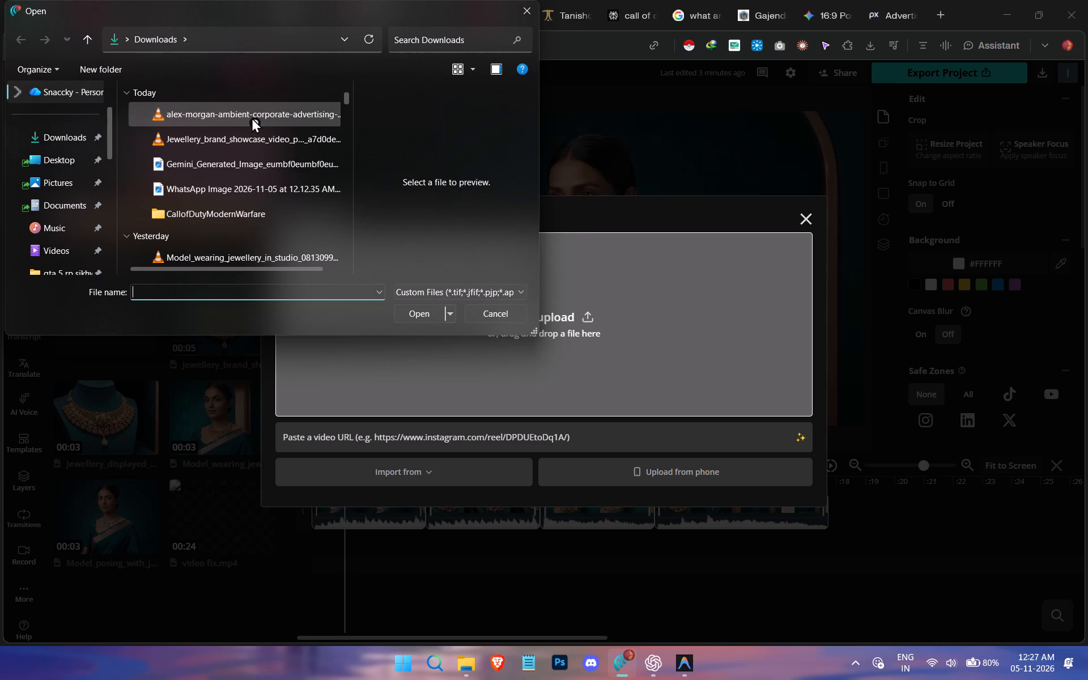
{"action": "left_click", "coordinate": [251, 117]}
{"action": "left_click", "coordinate": [244, 142]}
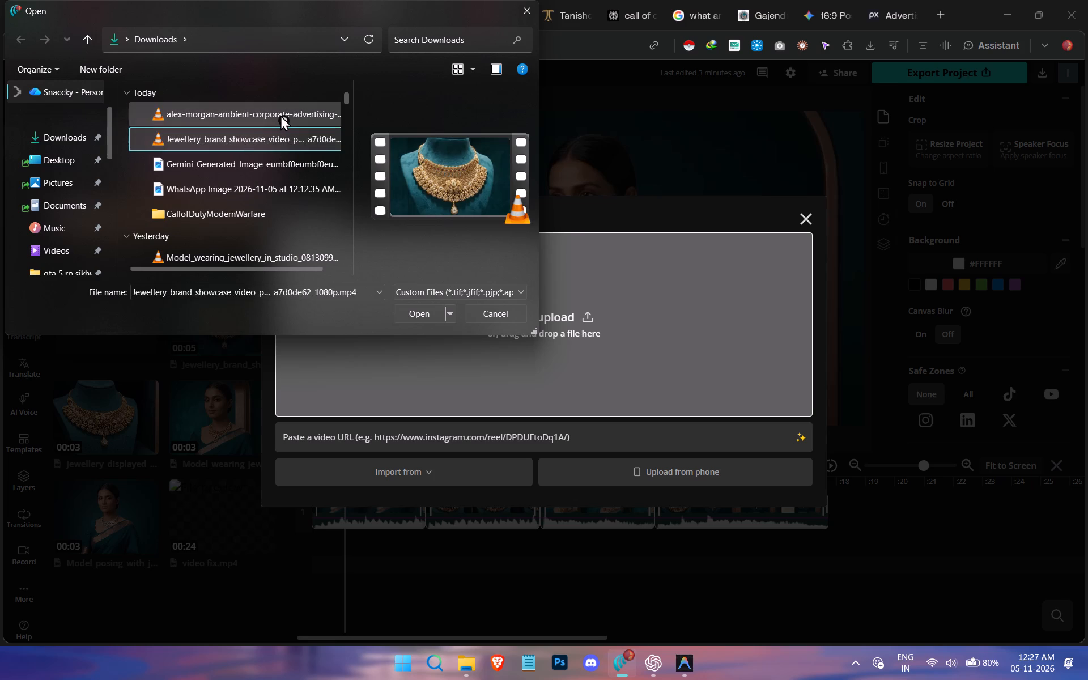
{"action": "left_click", "coordinate": [280, 115]}
{"action": "left_click", "coordinate": [407, 314]}
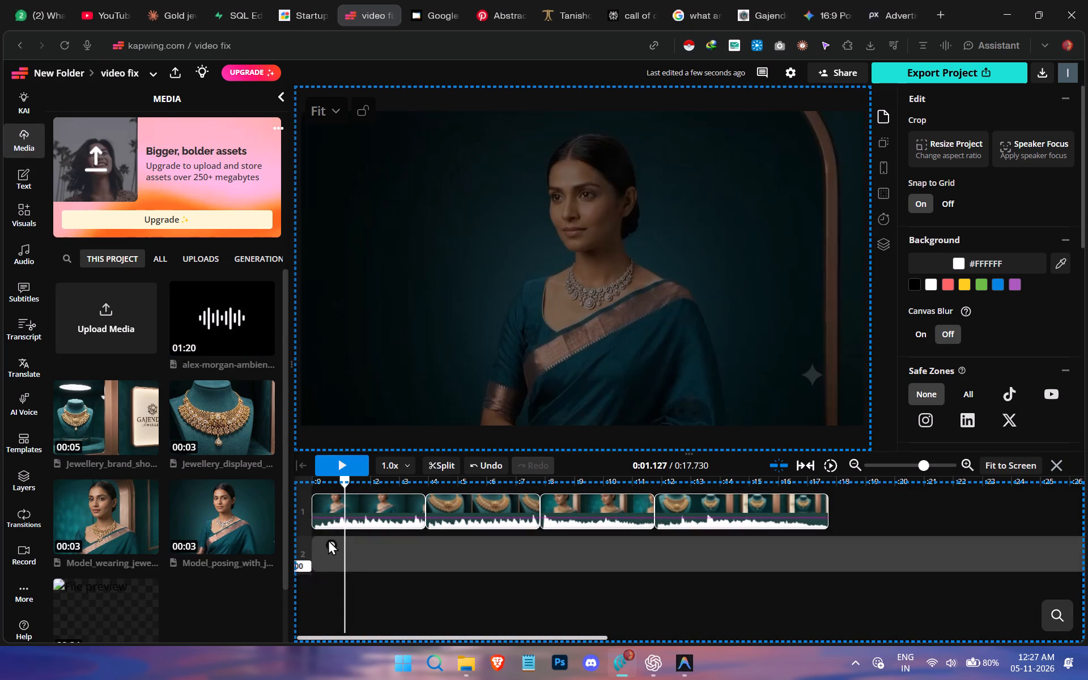
Mute the built-in audio of all four video clips on track 1 using their volume lines.
{"action": "left_click", "coordinate": [393, 520]}
{"action": "left_click_drag", "start_coordinate": [388, 518], "coordinate": [390, 545]}
{"action": "left_click_drag", "start_coordinate": [480, 517], "coordinate": [477, 546]}
{"action": "left_click_drag", "start_coordinate": [590, 518], "coordinate": [590, 526]}
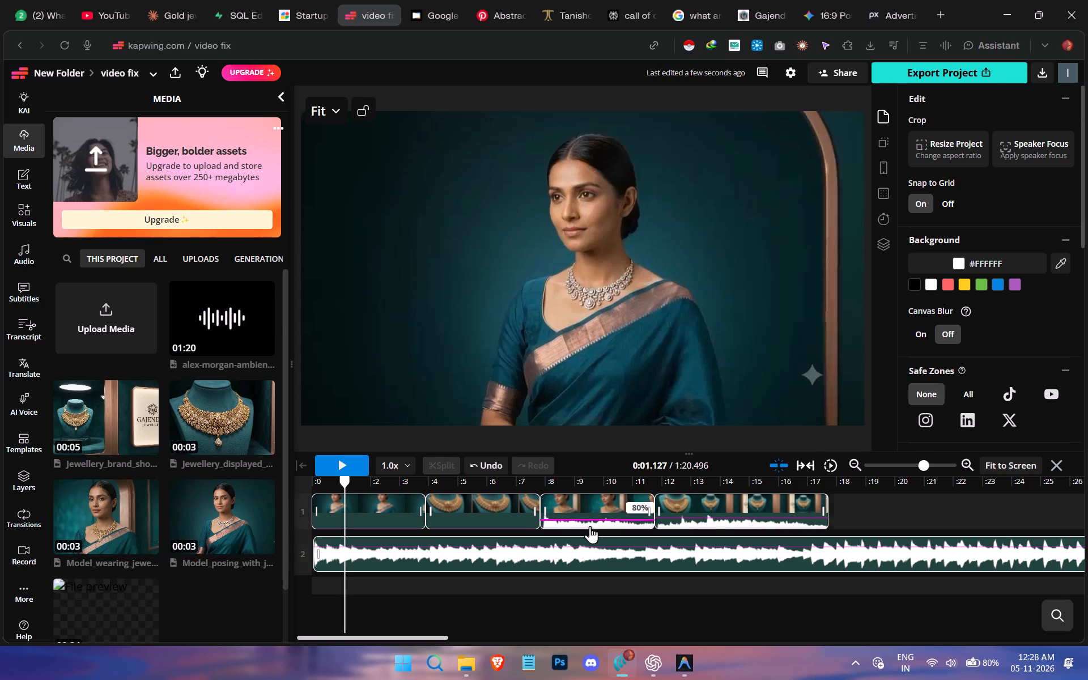
{"action": "left_click_drag", "start_coordinate": [590, 526], "coordinate": [593, 545]}
{"action": "left_click", "coordinate": [743, 514]}
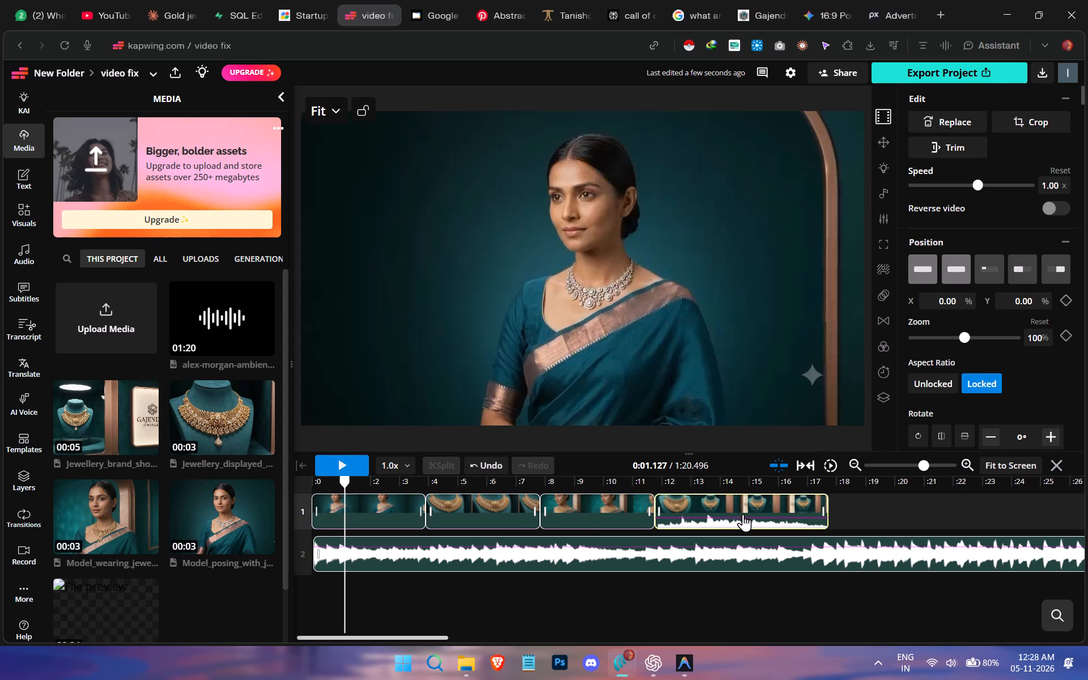
{"action": "left_click_drag", "start_coordinate": [734, 515], "coordinate": [739, 547]}
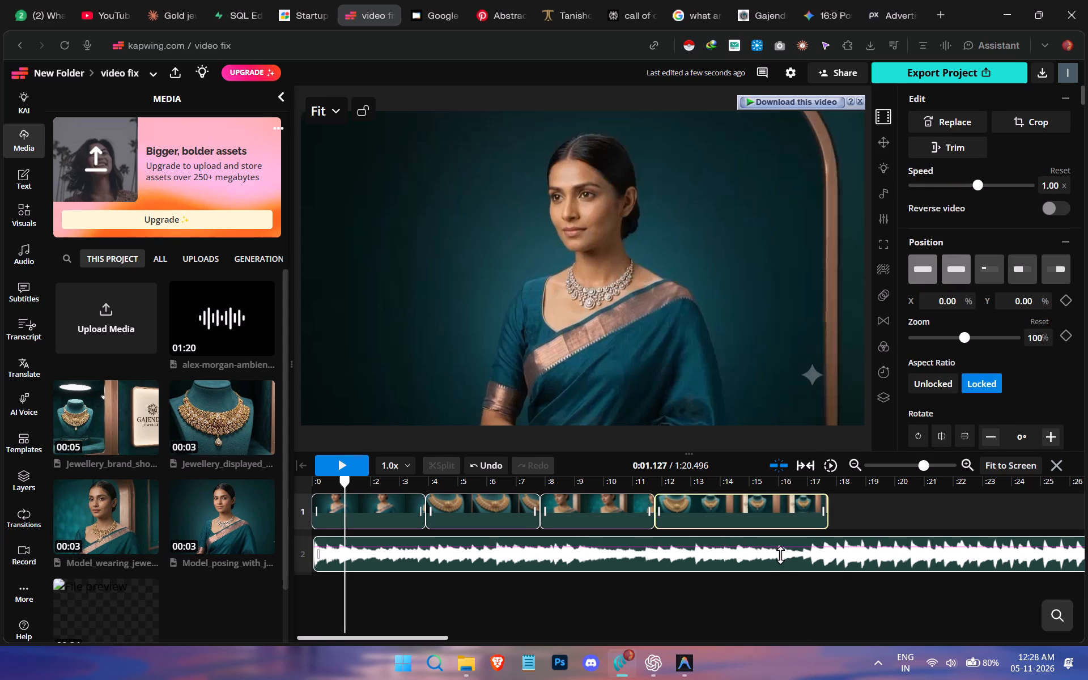
Split the music at 0:17.791, just past the end of the last video clip, and delete the remainder.
{"action": "left_click", "coordinate": [842, 567]}
{"action": "left_click", "coordinate": [835, 573]}
{"action": "left_click", "coordinate": [830, 579]}
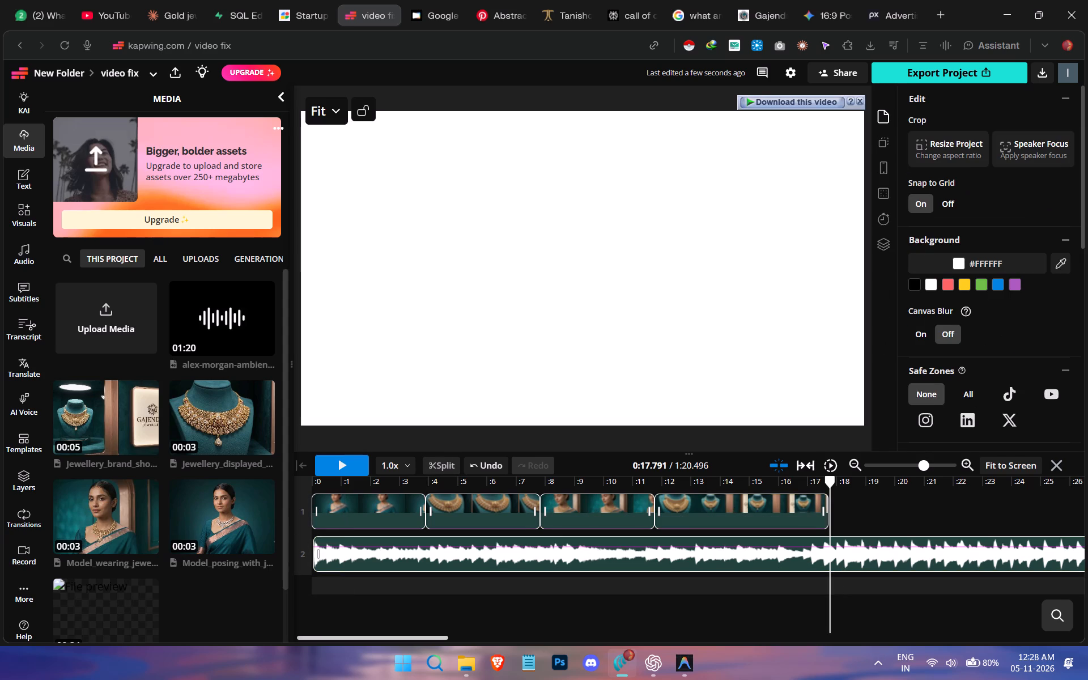
{"action": "left_click", "coordinate": [830, 579]}
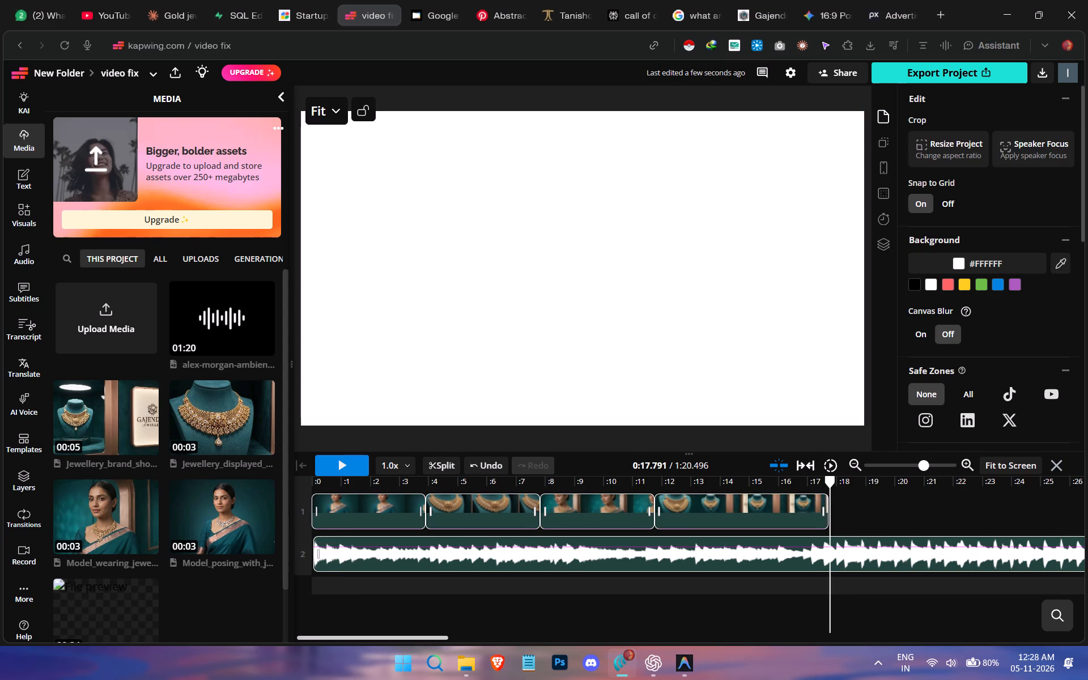
{"action": "left_click", "coordinate": [851, 564]}
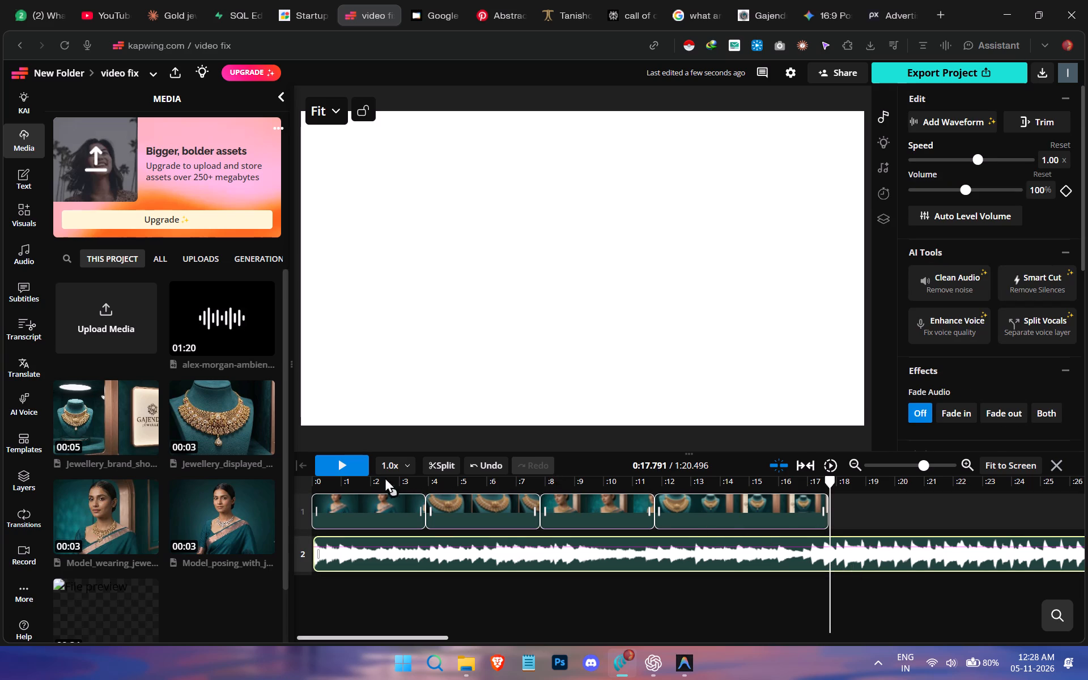
{"action": "left_click", "coordinate": [440, 464]}
{"action": "left_click", "coordinate": [895, 552]}
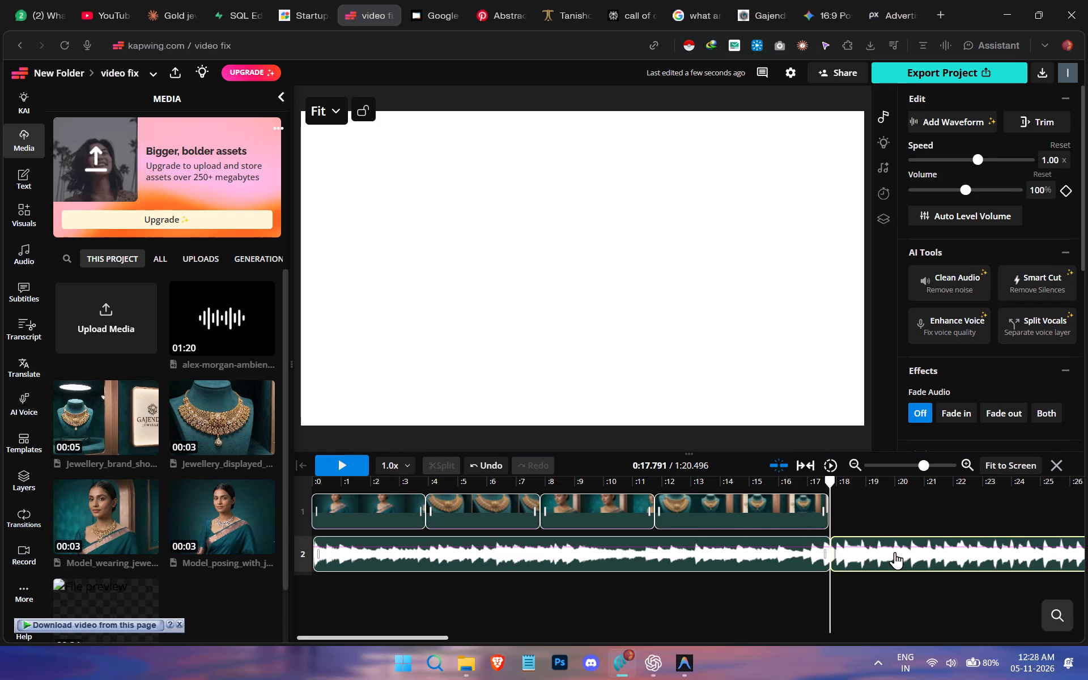
{"action": "key", "text": "Delete"}
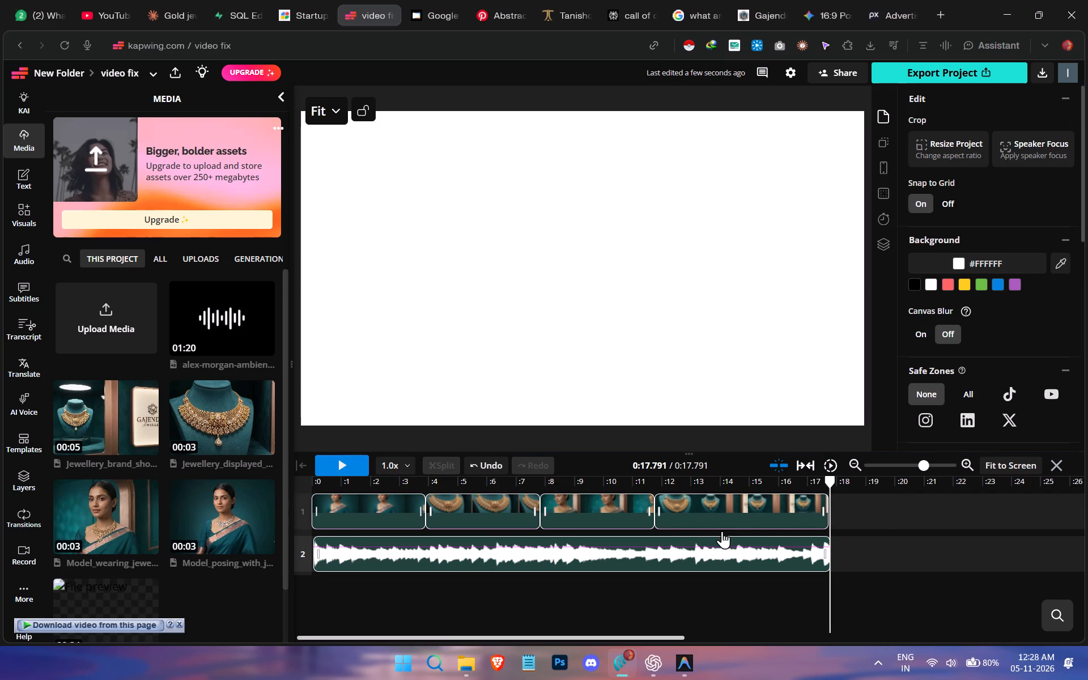
Add a volume keyframe to the music at about 0:17.733 and set its volume to 0%.
{"action": "left_click", "coordinate": [677, 545]}
{"action": "left_click", "coordinate": [734, 566]}
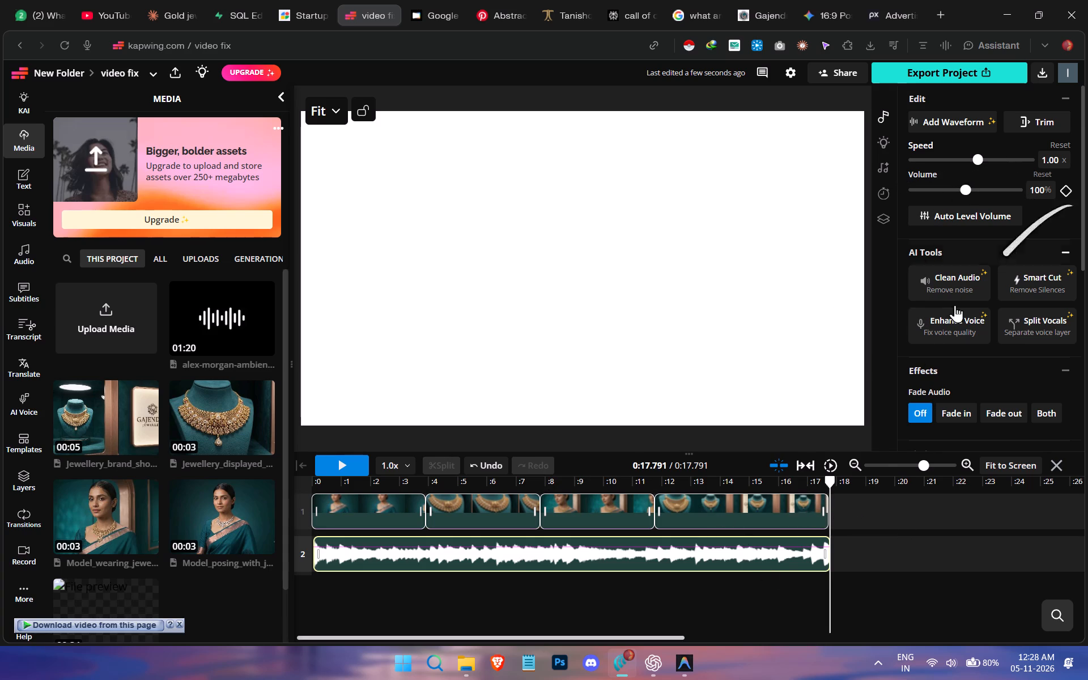
{"action": "left_click_drag", "start_coordinate": [832, 480], "coordinate": [821, 499]}
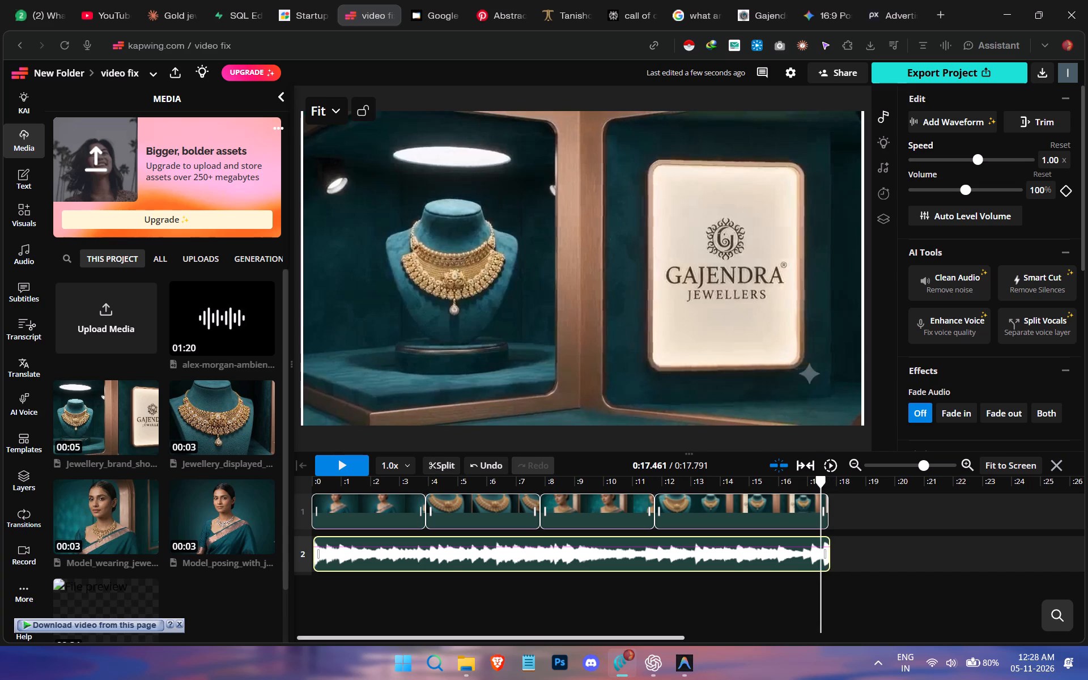
{"action": "left_click_drag", "start_coordinate": [819, 482], "coordinate": [828, 481]}
{"action": "left_click", "coordinate": [1068, 192]}
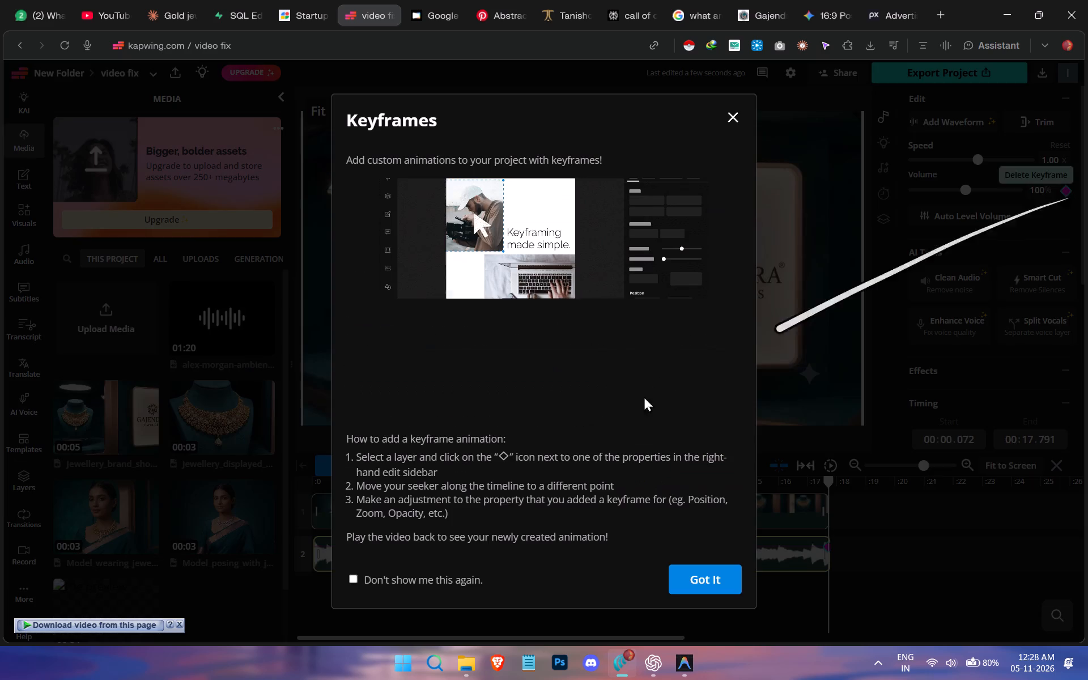
{"action": "left_click", "coordinate": [715, 571]}
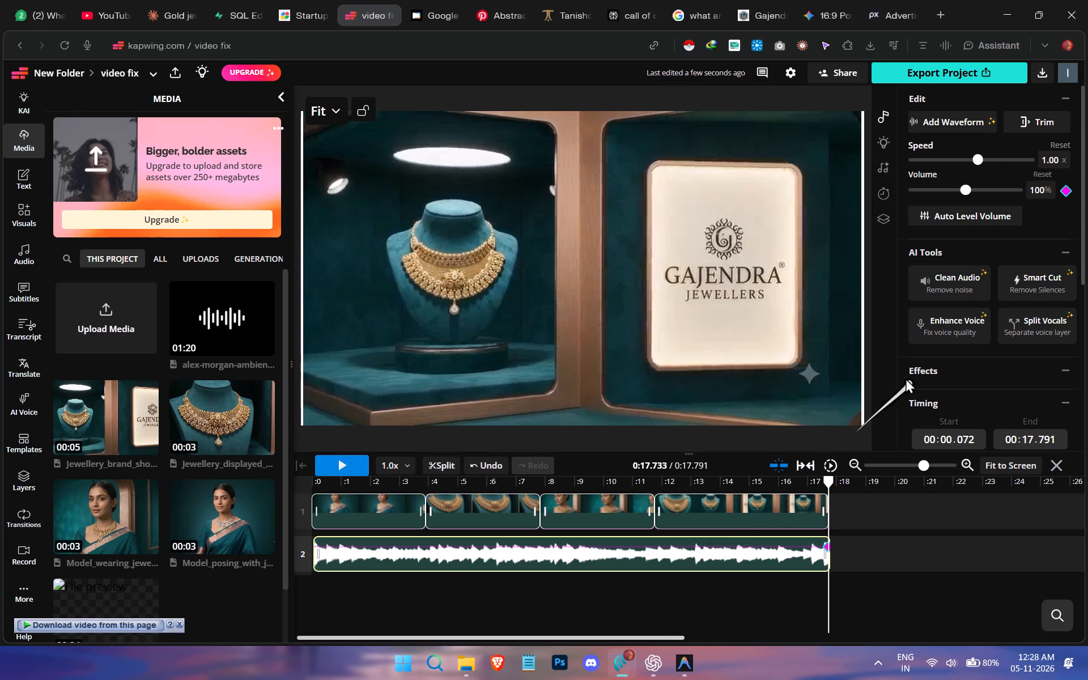
{"action": "left_click_drag", "start_coordinate": [939, 188], "coordinate": [870, 197]}
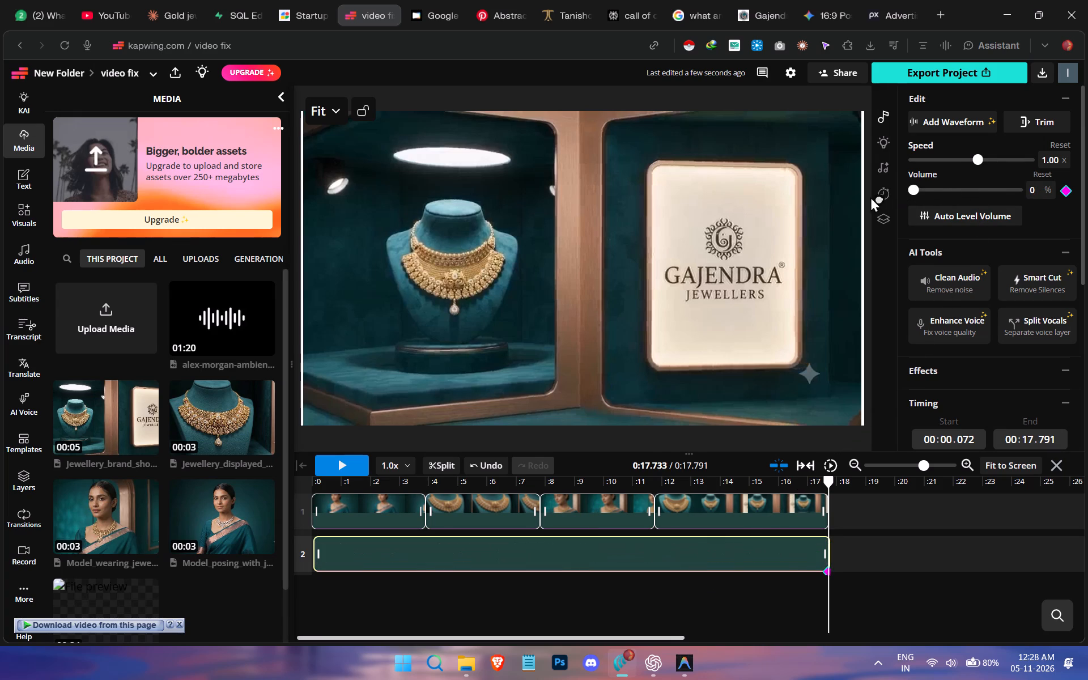
{"action": "left_click_drag", "start_coordinate": [870, 197], "coordinate": [870, 197]}
Play the first few seconds of the video from the start to check the music's sound.
{"action": "left_click_drag", "start_coordinate": [826, 480], "coordinate": [311, 530]}
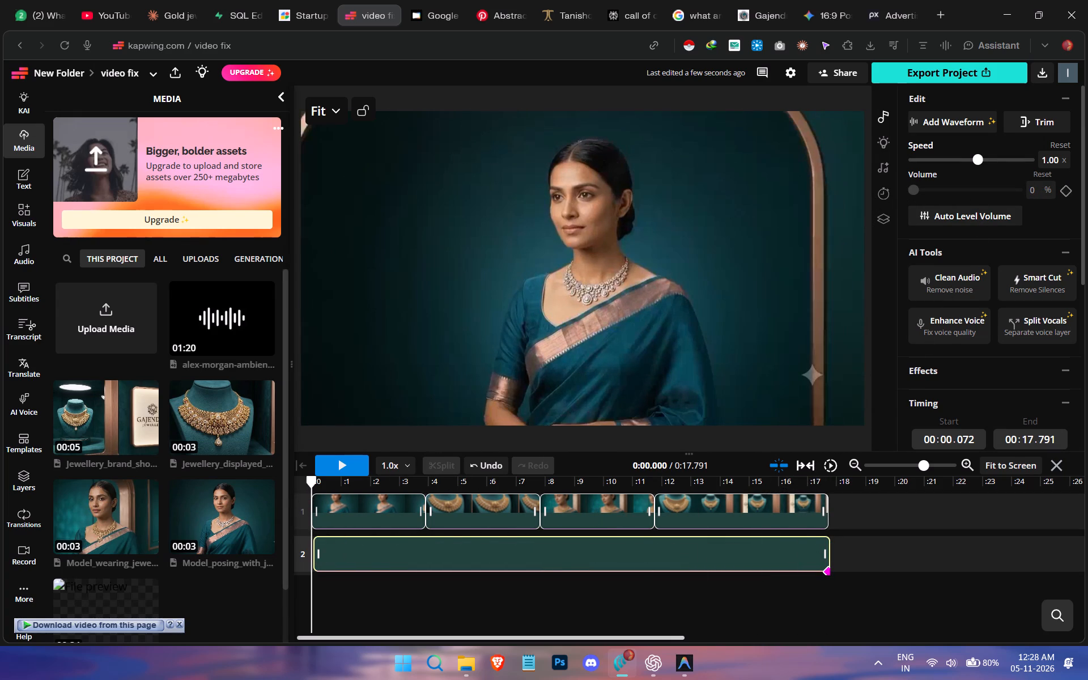
{"action": "key", "text": "space"}
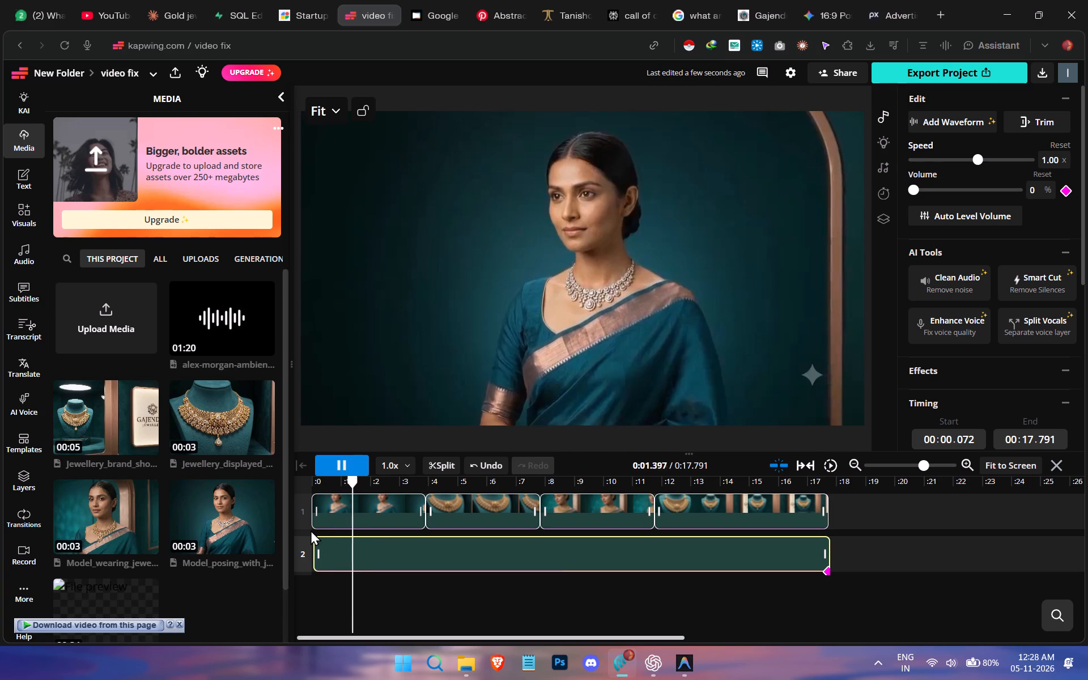
{"action": "key", "text": "space"}
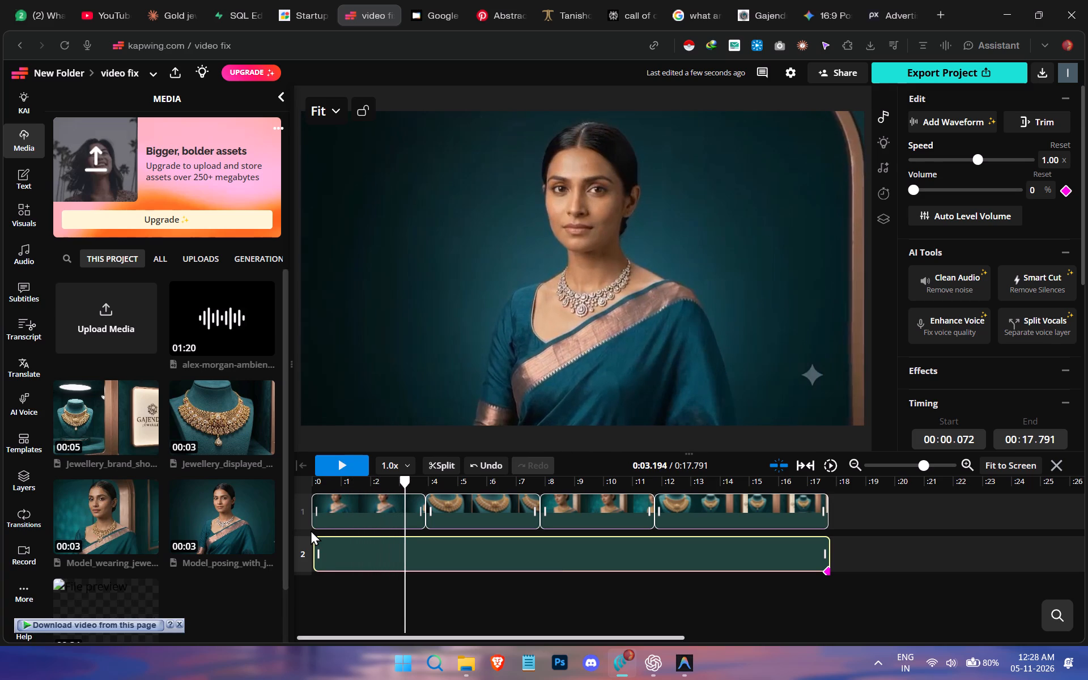
Undo the music's volume change to 0% and the volume keyframe near its end.
{"action": "left_click_drag", "start_coordinate": [406, 479], "coordinate": [304, 487]}
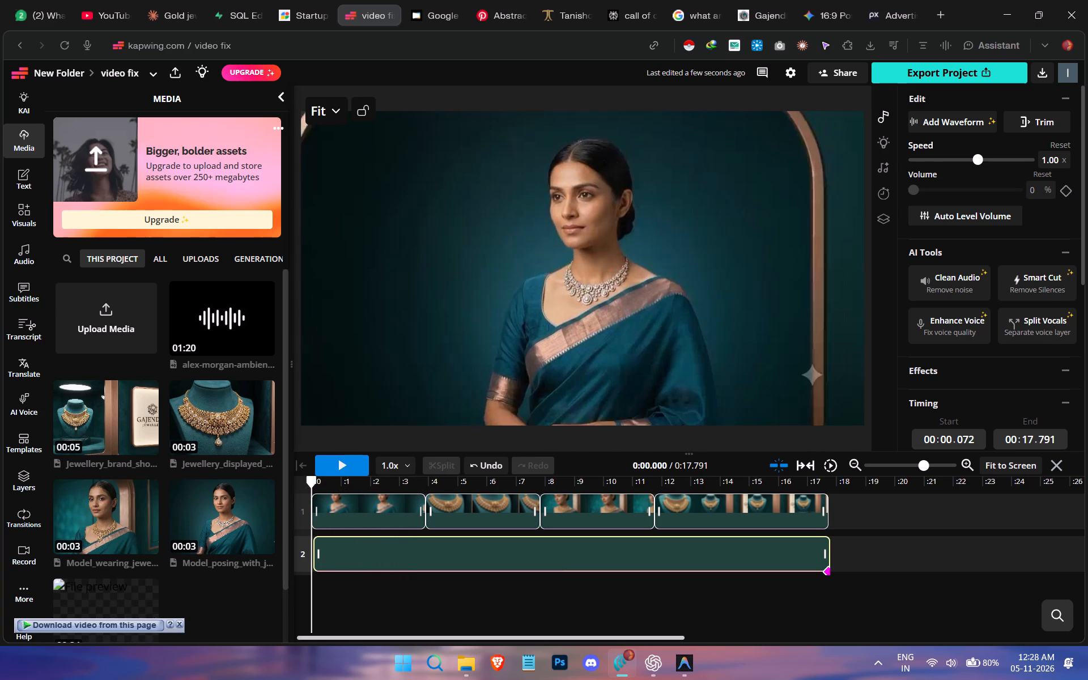
{"action": "left_click", "coordinate": [1065, 188]}
{"action": "left_click_drag", "start_coordinate": [826, 571], "coordinate": [817, 558]}
{"action": "key", "text": "ctrl+z"}
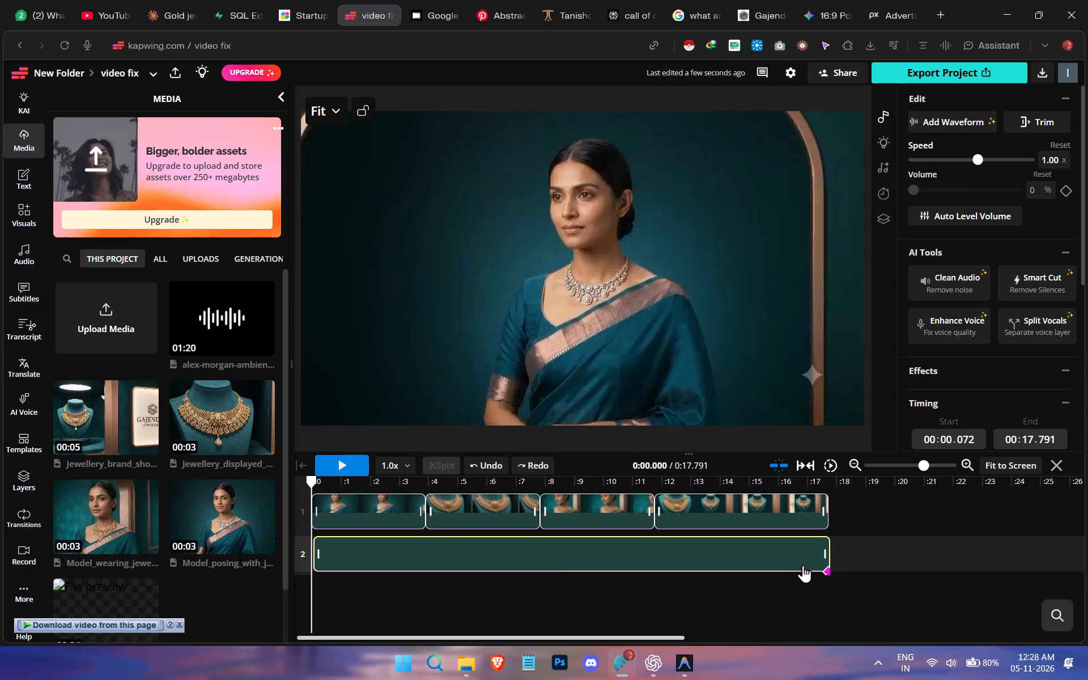
{"action": "key", "text": "ctrl+z"}
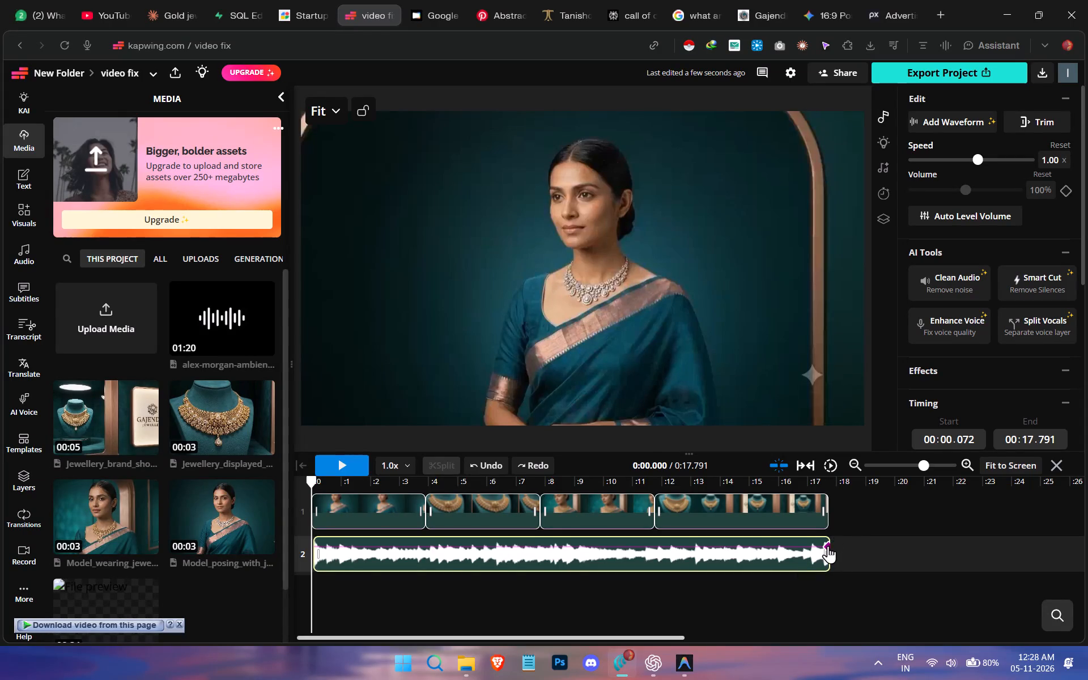
{"action": "left_click", "coordinate": [1064, 187]}
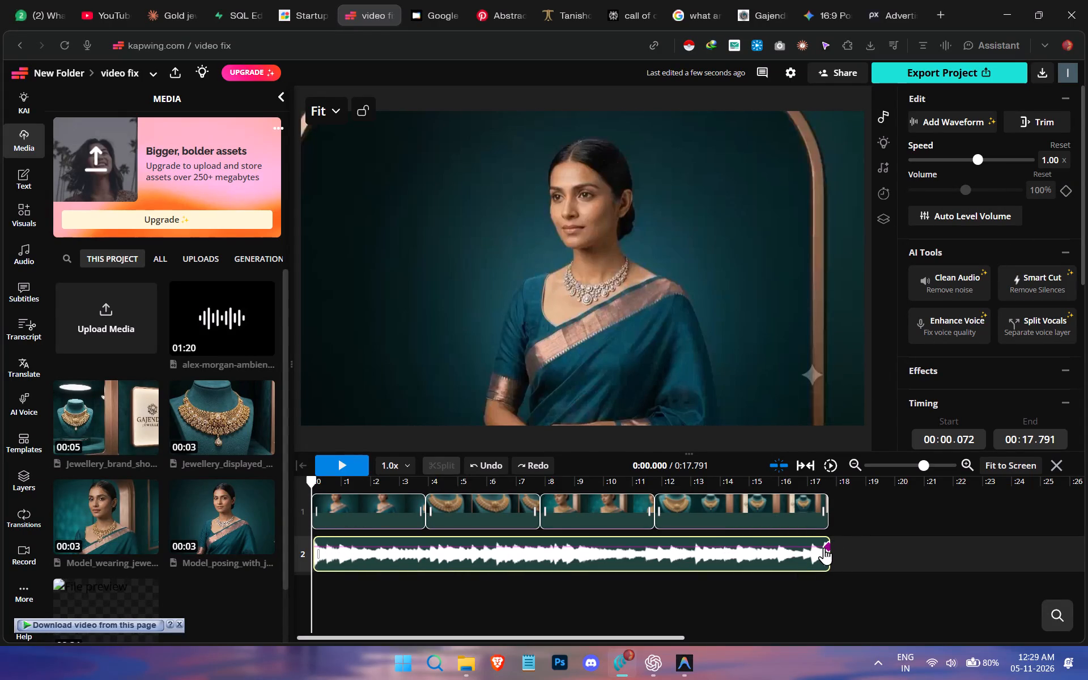
{"action": "left_click", "coordinate": [824, 547]}
{"action": "key", "text": "ctrl+z"}
{"action": "key", "text": "ctrl+z"}
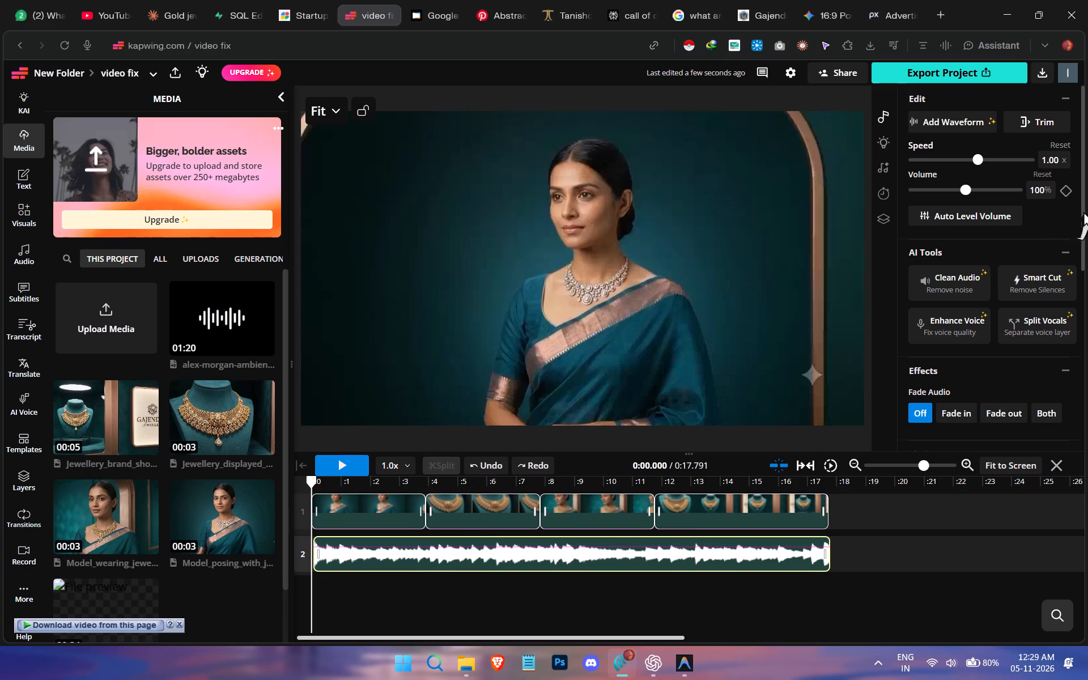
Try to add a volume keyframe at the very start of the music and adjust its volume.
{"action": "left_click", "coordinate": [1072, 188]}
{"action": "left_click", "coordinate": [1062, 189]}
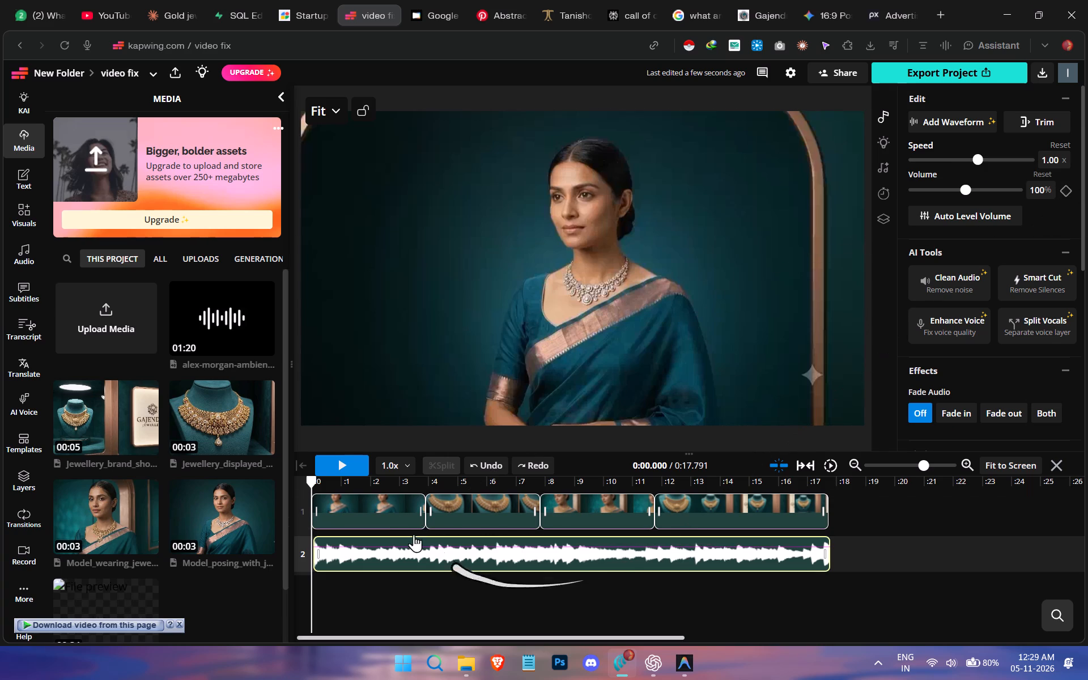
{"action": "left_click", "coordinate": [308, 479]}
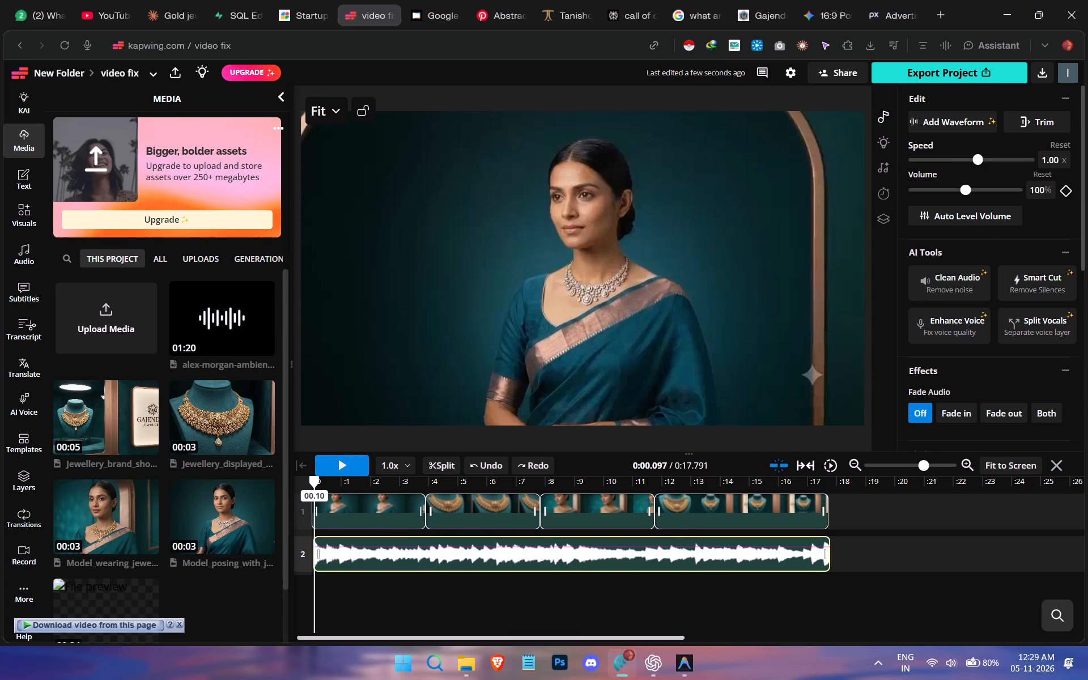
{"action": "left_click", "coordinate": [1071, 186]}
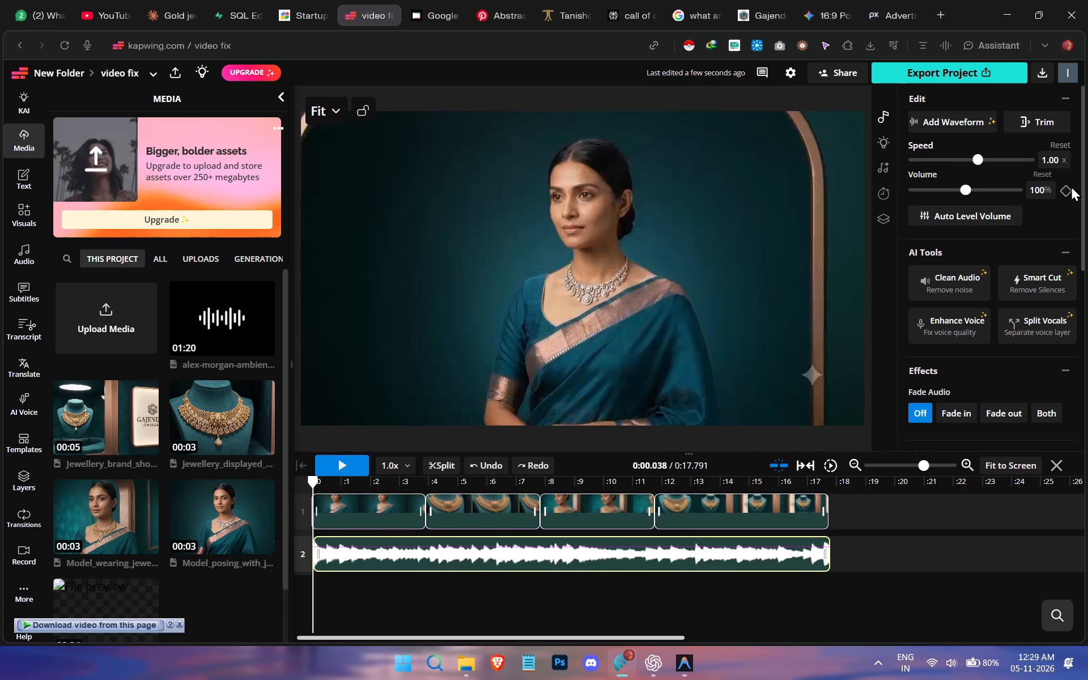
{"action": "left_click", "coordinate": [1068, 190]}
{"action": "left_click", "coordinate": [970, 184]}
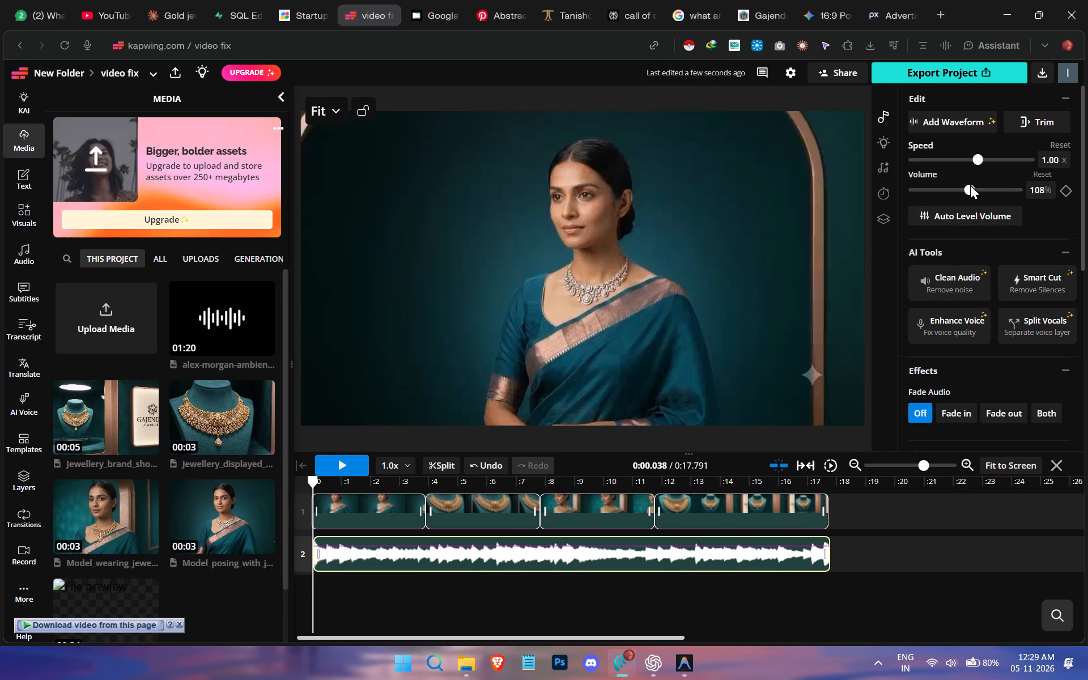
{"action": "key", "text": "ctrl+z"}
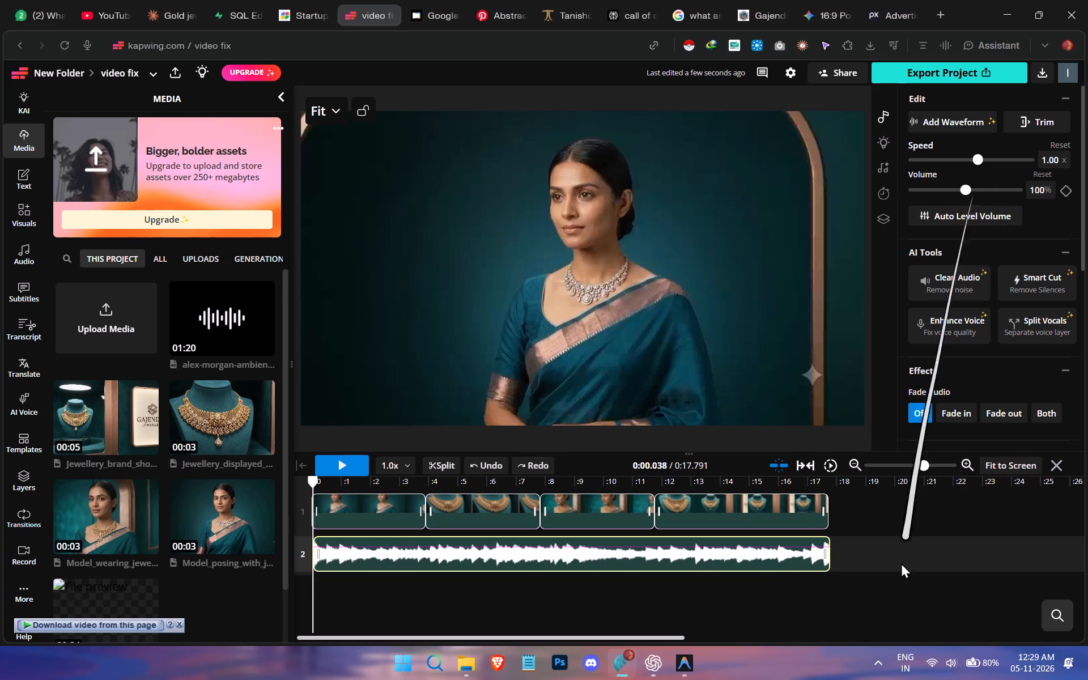
Apply a fade-out effect to the music clip on track 2 with a fade speed of 2 s.
{"action": "triple_click", "coordinate": [803, 595]}
{"action": "left_click_drag", "start_coordinate": [803, 595], "coordinate": [807, 595]}
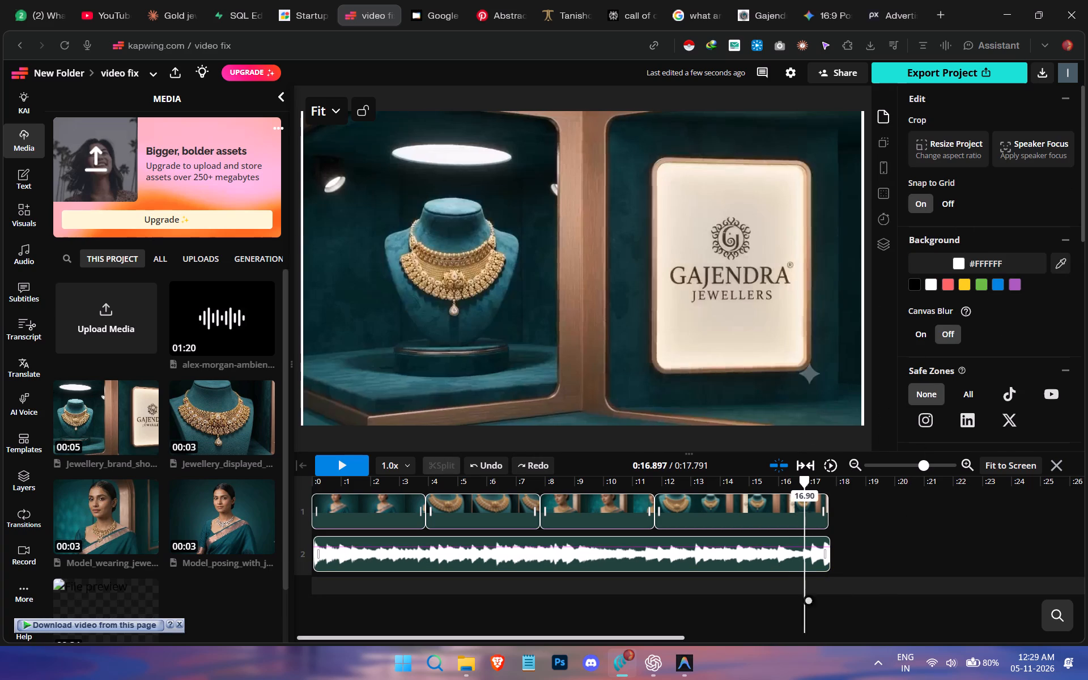
{"action": "left_click_drag", "start_coordinate": [807, 595], "coordinate": [824, 598]}
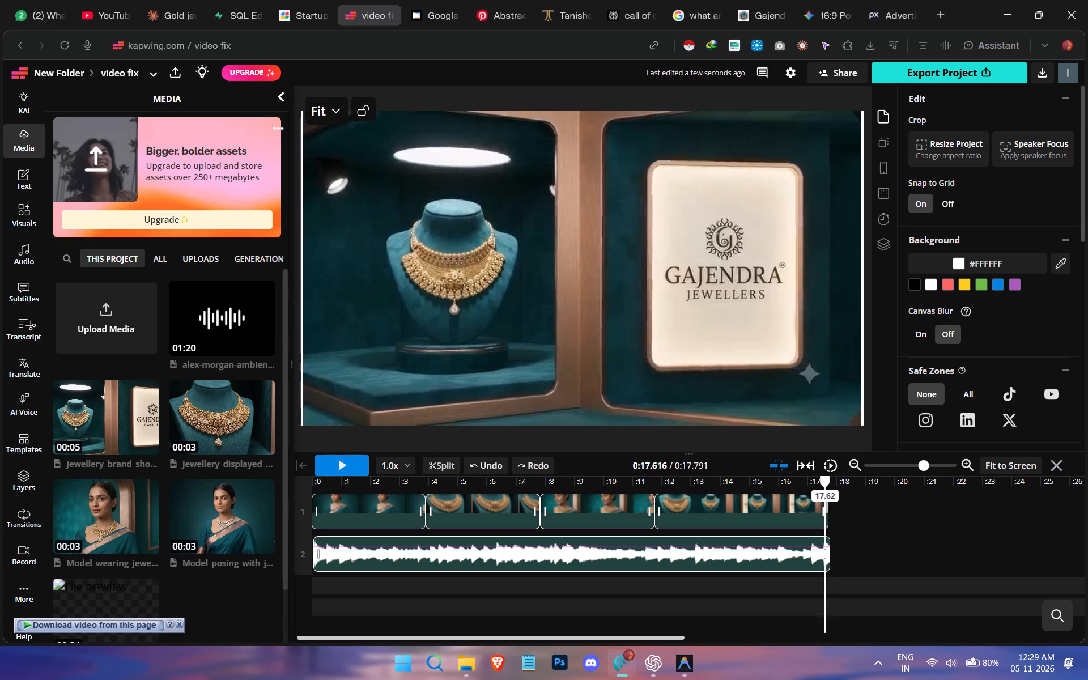
{"action": "left_click_drag", "start_coordinate": [824, 598], "coordinate": [828, 597]}
{"action": "left_click", "coordinate": [785, 553]}
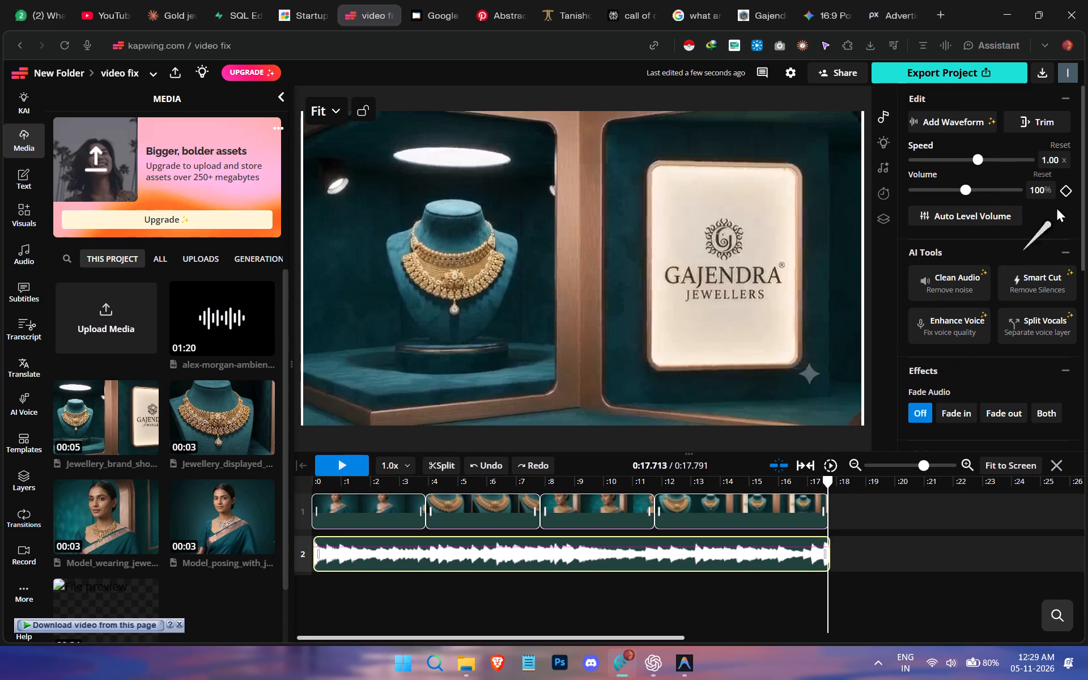
{"action": "scroll", "coordinate": [946, 368], "scroll_direction": "down", "scroll_amount": 1}
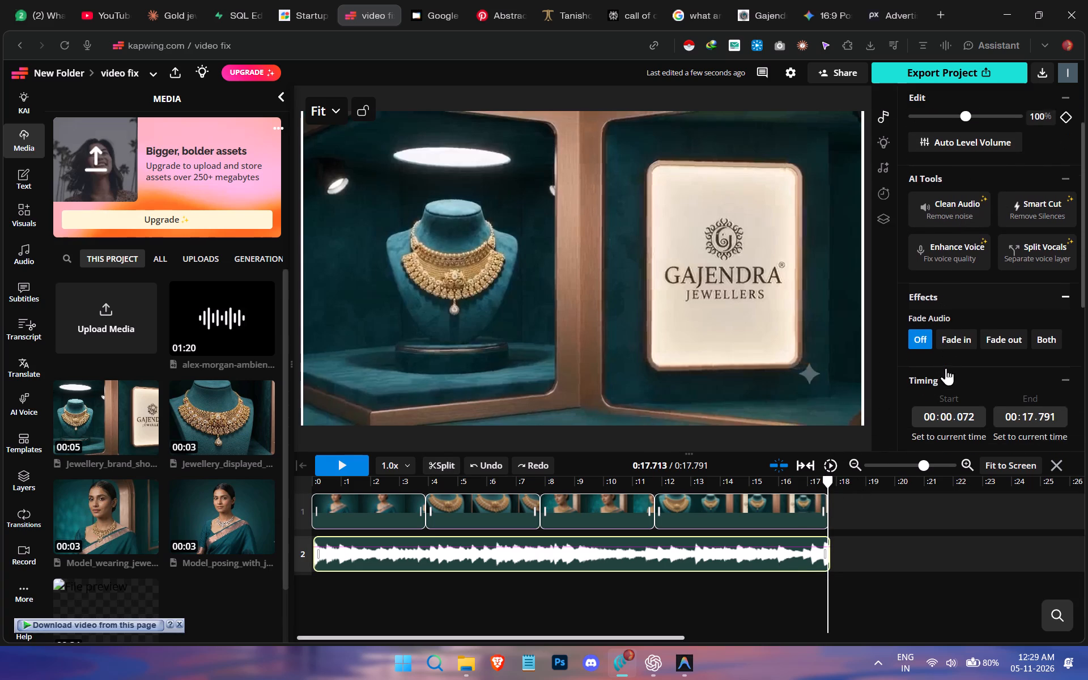
{"action": "scroll", "coordinate": [946, 368], "scroll_direction": "down", "scroll_amount": 1}
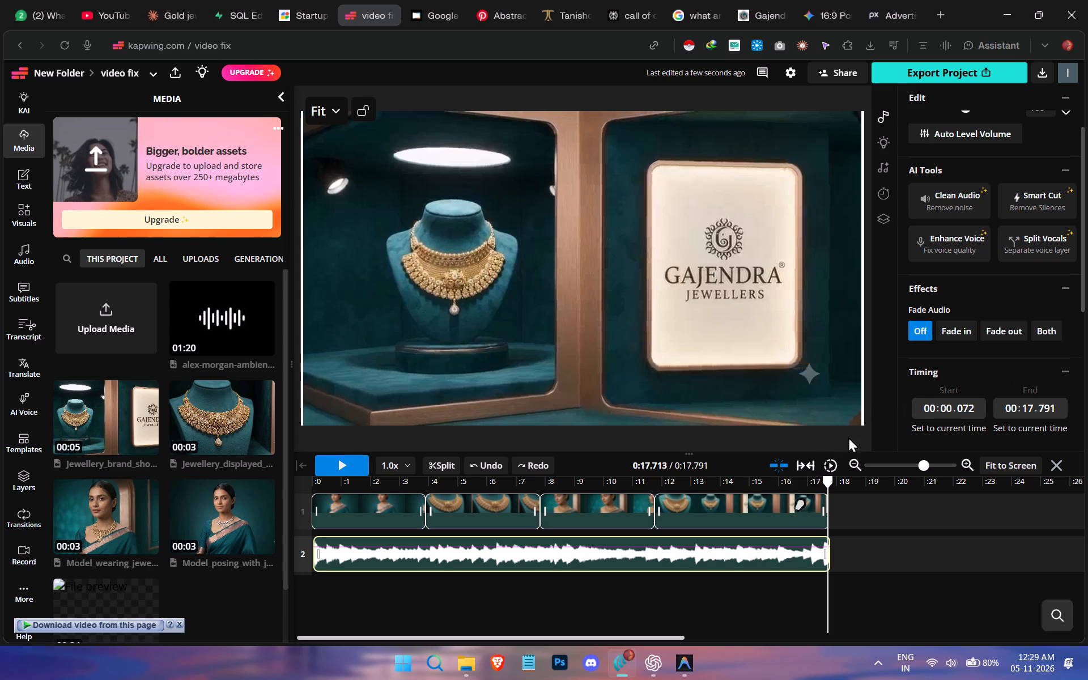
{"action": "left_click", "coordinate": [992, 334]}
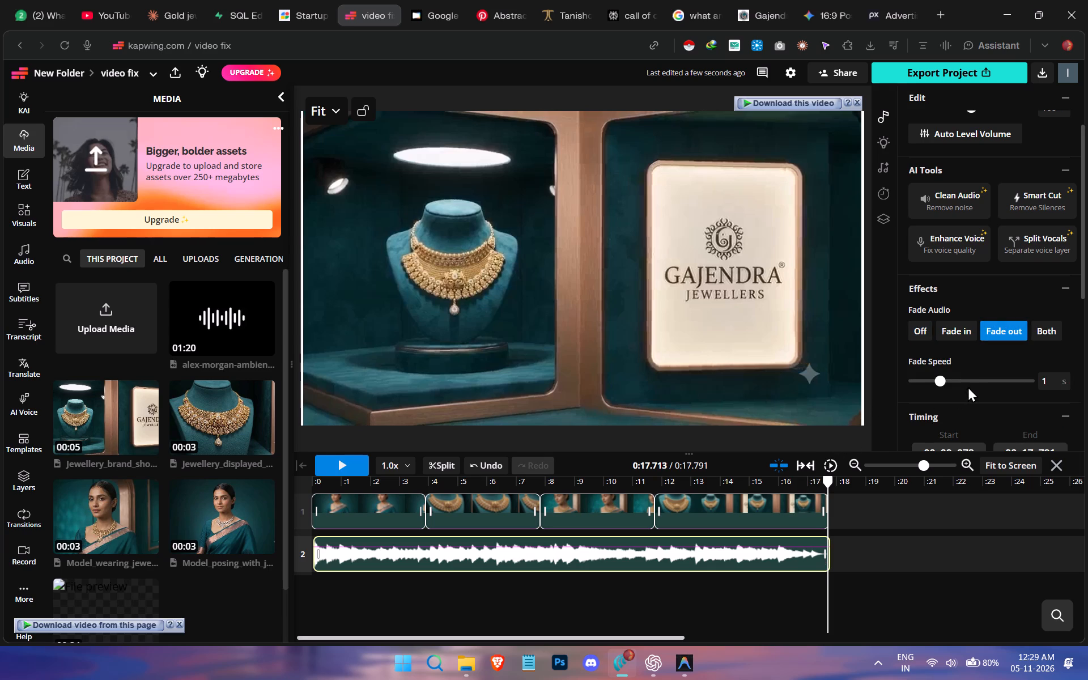
{"action": "left_click", "coordinate": [968, 386]}
{"action": "double_click", "coordinate": [968, 386]}
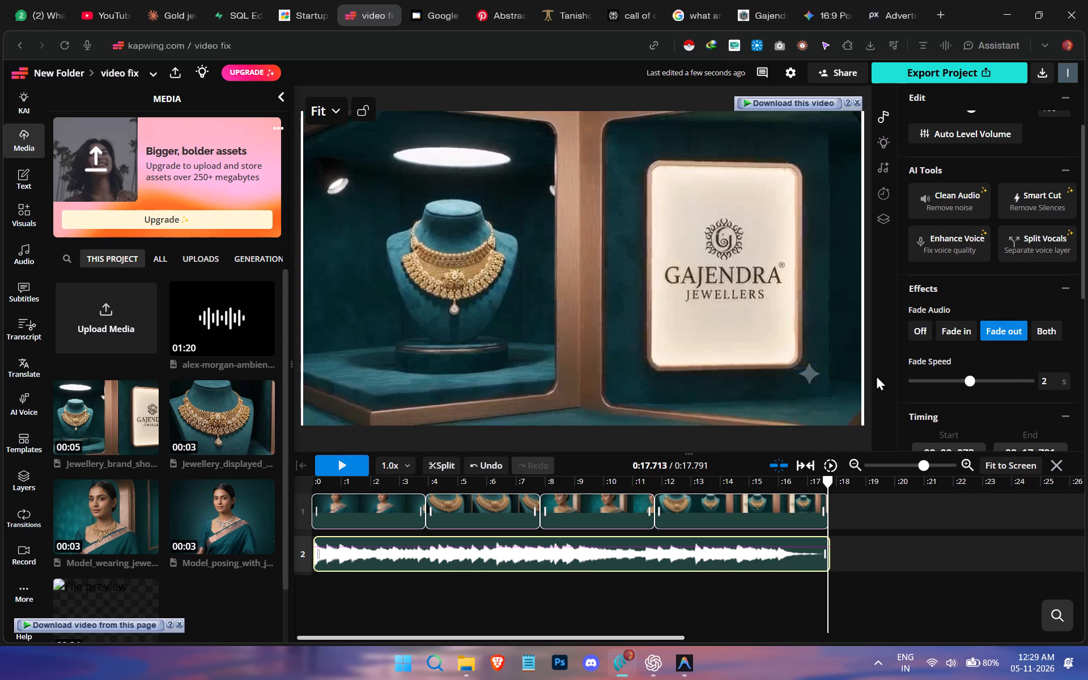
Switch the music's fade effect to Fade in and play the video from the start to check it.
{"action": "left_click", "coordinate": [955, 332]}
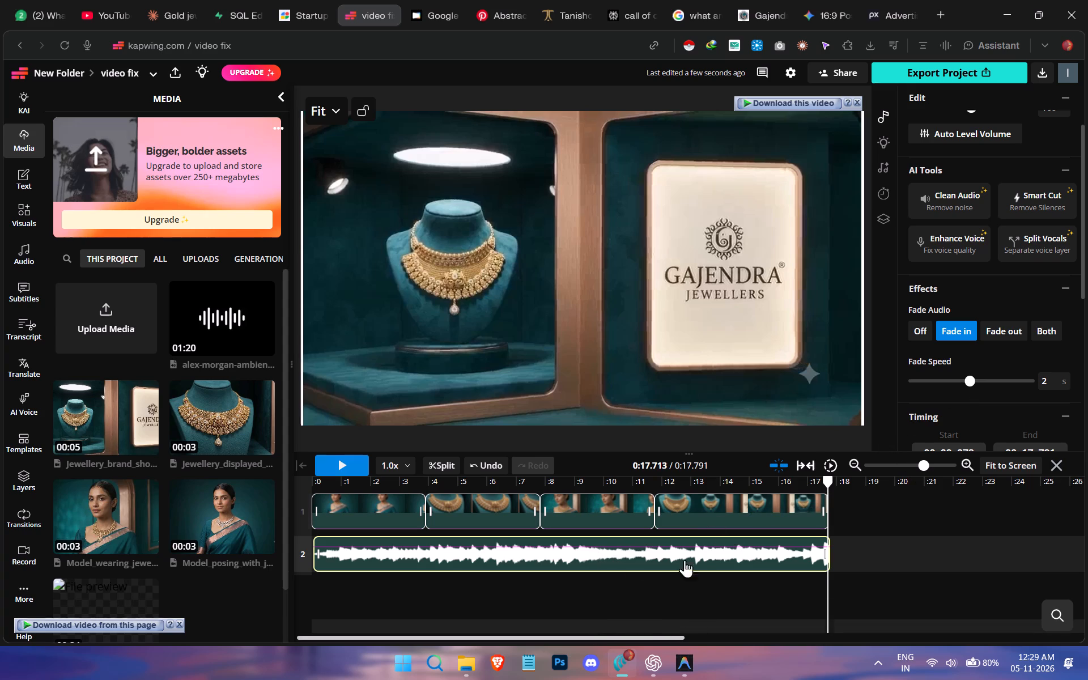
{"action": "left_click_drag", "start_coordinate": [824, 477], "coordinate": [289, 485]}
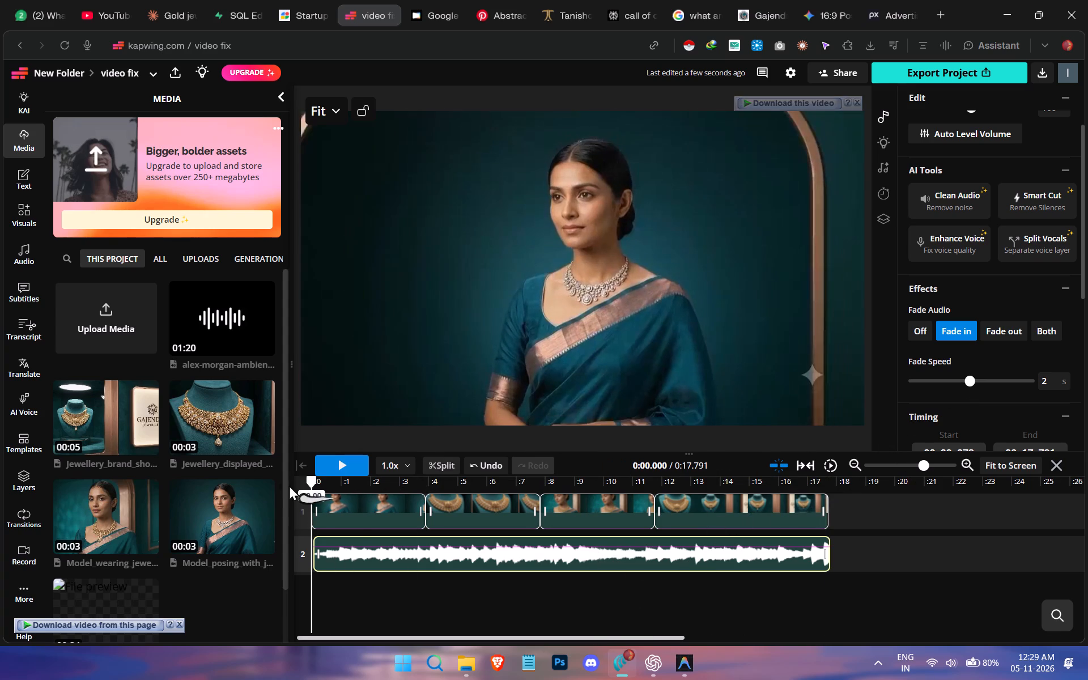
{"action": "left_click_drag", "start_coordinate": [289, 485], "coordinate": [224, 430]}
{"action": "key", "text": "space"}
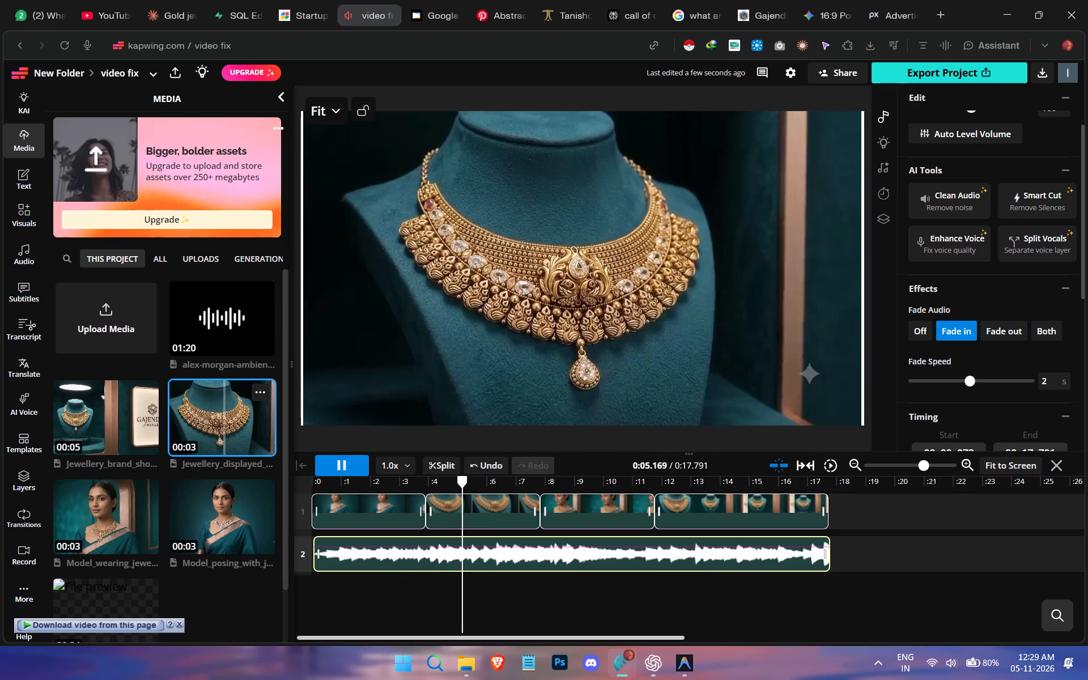
Set the music's fade effect to Both so it fades in and out, and let the video play to its end.
{"action": "left_click", "coordinate": [1052, 325]}
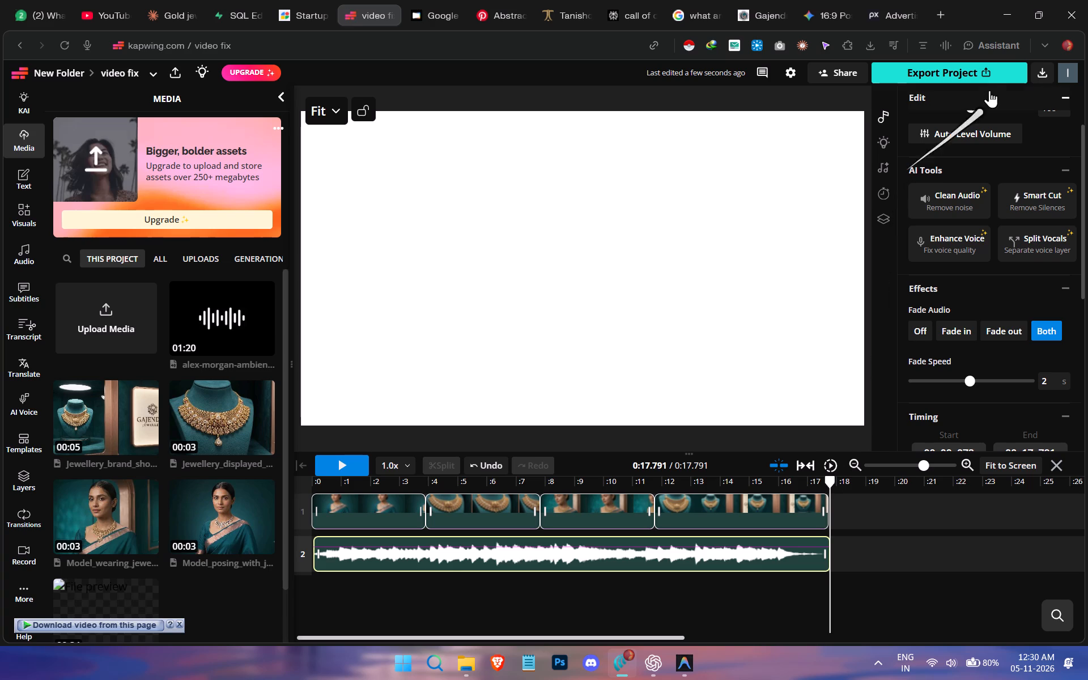
Open the project's export settings, try the 4K resolution, and choose 720p instead.
{"action": "left_click", "coordinate": [967, 75]}
{"action": "left_click", "coordinate": [953, 240]}
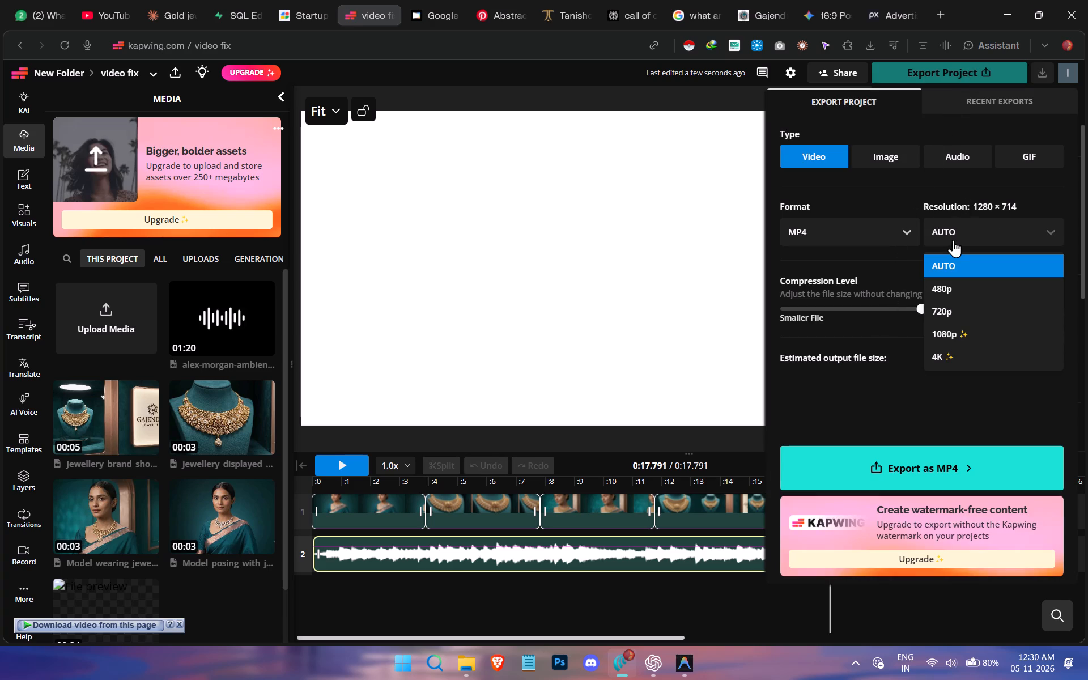
{"action": "left_click", "coordinate": [964, 351]}
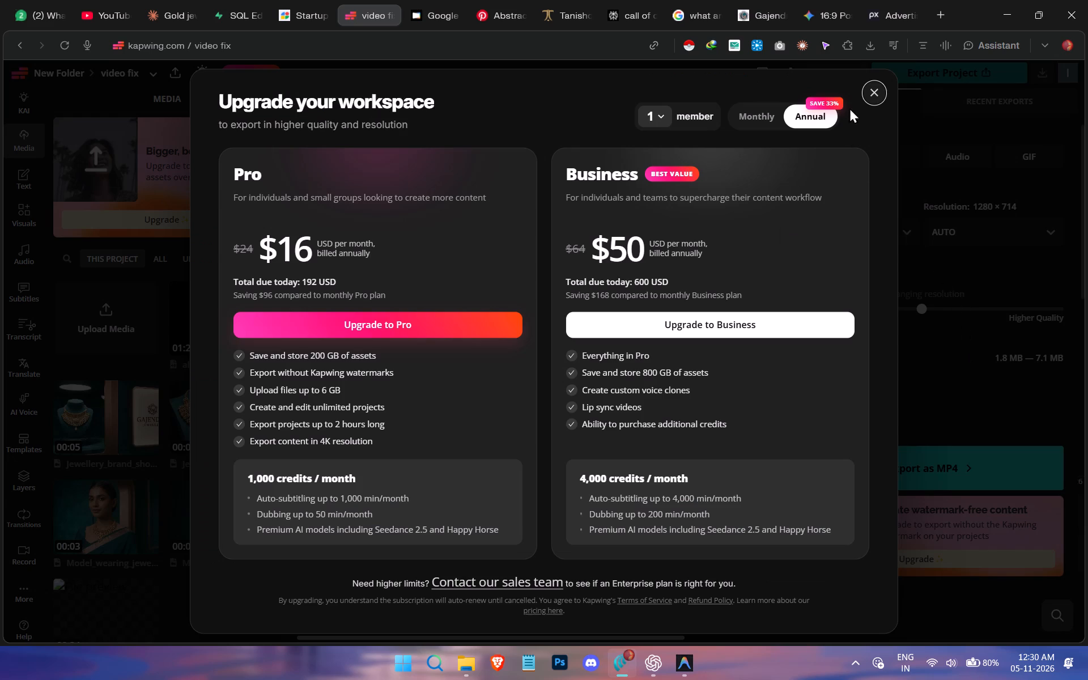
{"action": "left_click", "coordinate": [875, 91]}
{"action": "left_click", "coordinate": [953, 227]}
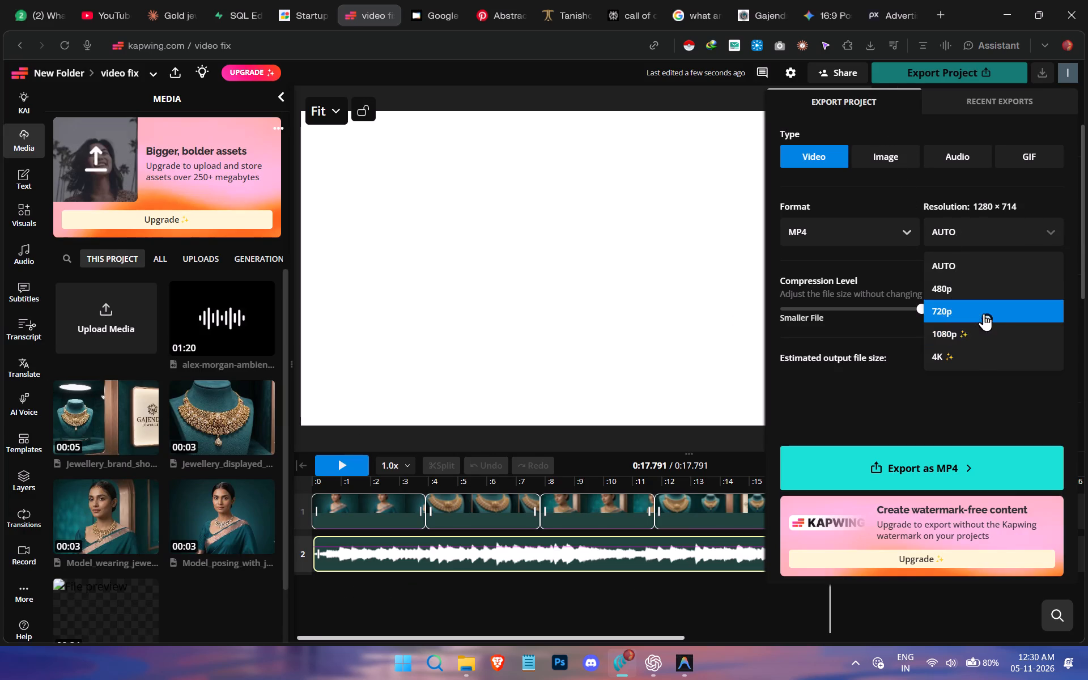
{"action": "left_click", "coordinate": [984, 313]}
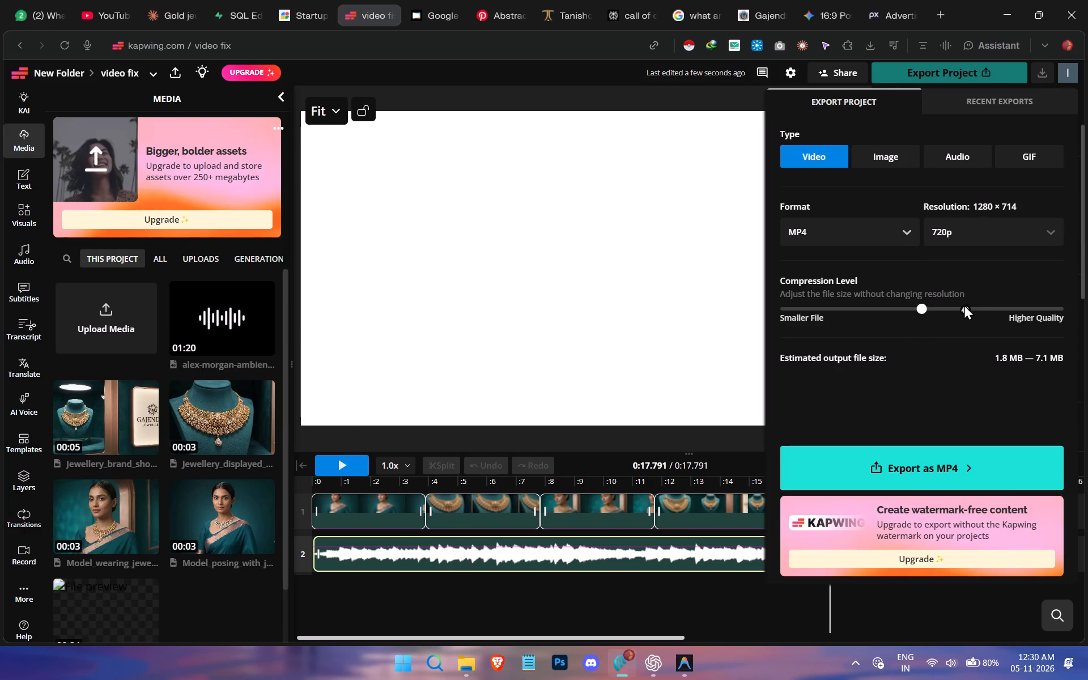
Set the compression level to the highest quality and export the project as an MP4 video.
{"action": "left_click_drag", "start_coordinate": [964, 304], "coordinate": [1087, 299]}
{"action": "left_click", "coordinate": [845, 212]}
{"action": "left_click", "coordinate": [857, 228]}
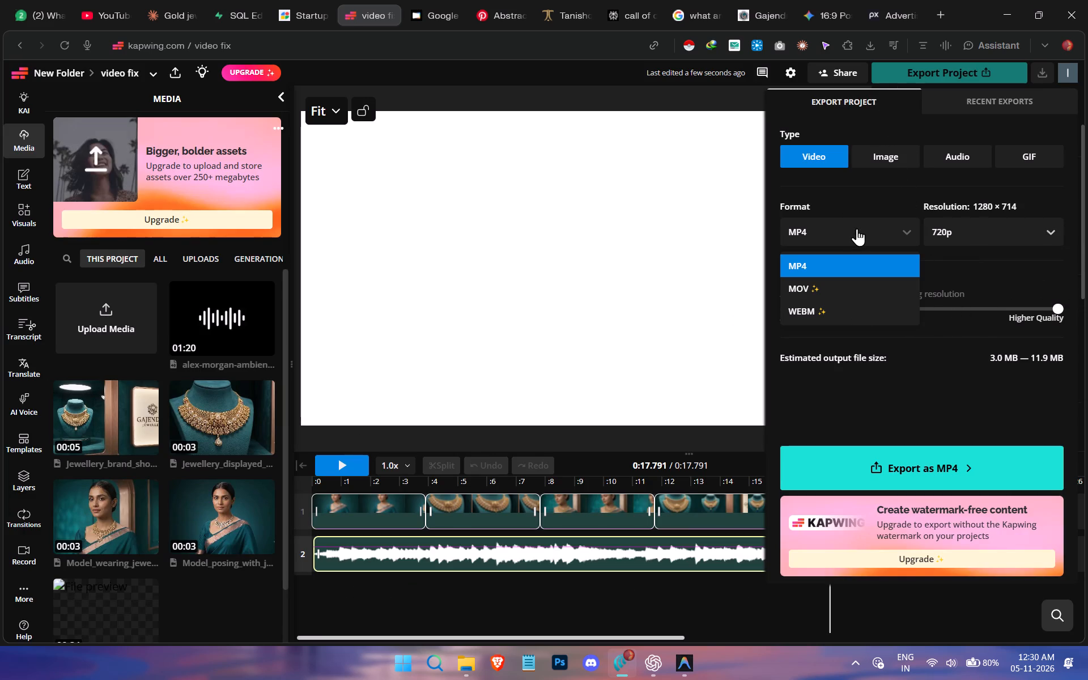
{"action": "left_click", "coordinate": [857, 222]}
{"action": "left_click", "coordinate": [916, 469]}
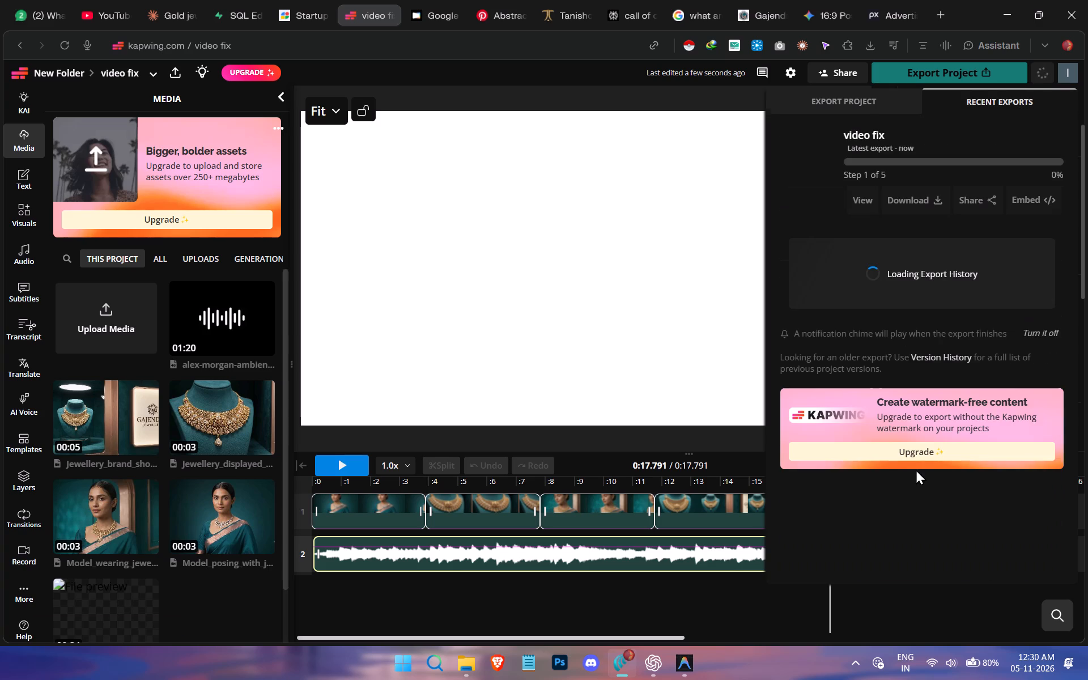
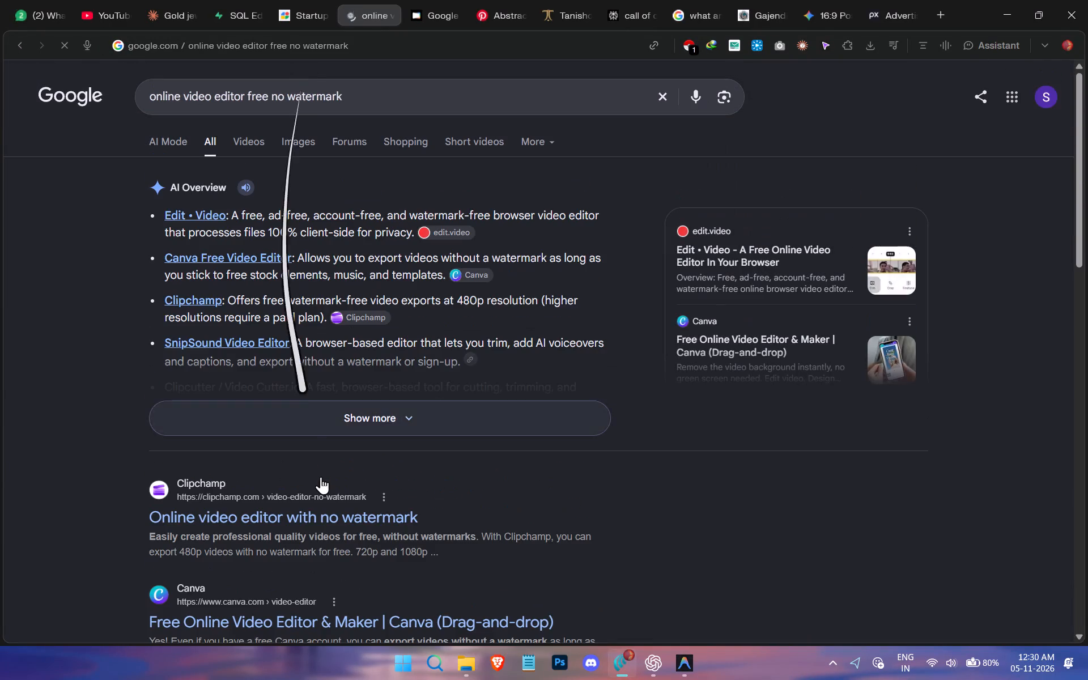
Open Clipchamp's "Online video editor with no watermark" page from the search results.
{"action": "scroll", "coordinate": [321, 477], "scroll_direction": "down", "scroll_amount": 2}
{"action": "left_click", "coordinate": [321, 350]}
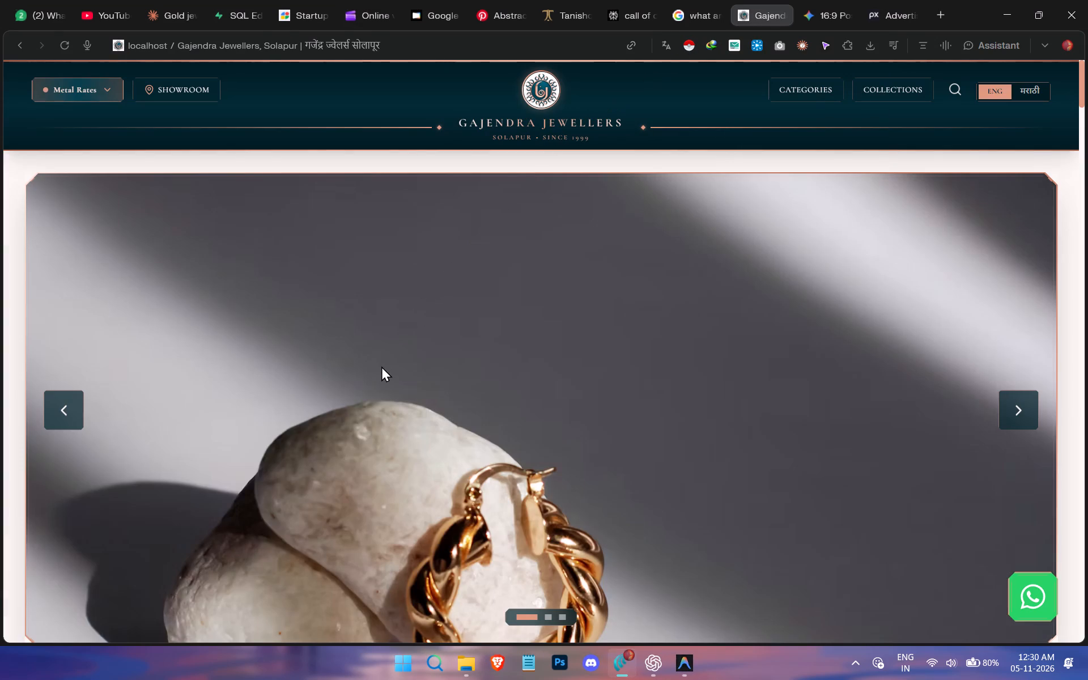
{"action": "scroll", "coordinate": [381, 366], "scroll_direction": "right", "scroll_amount": 1}
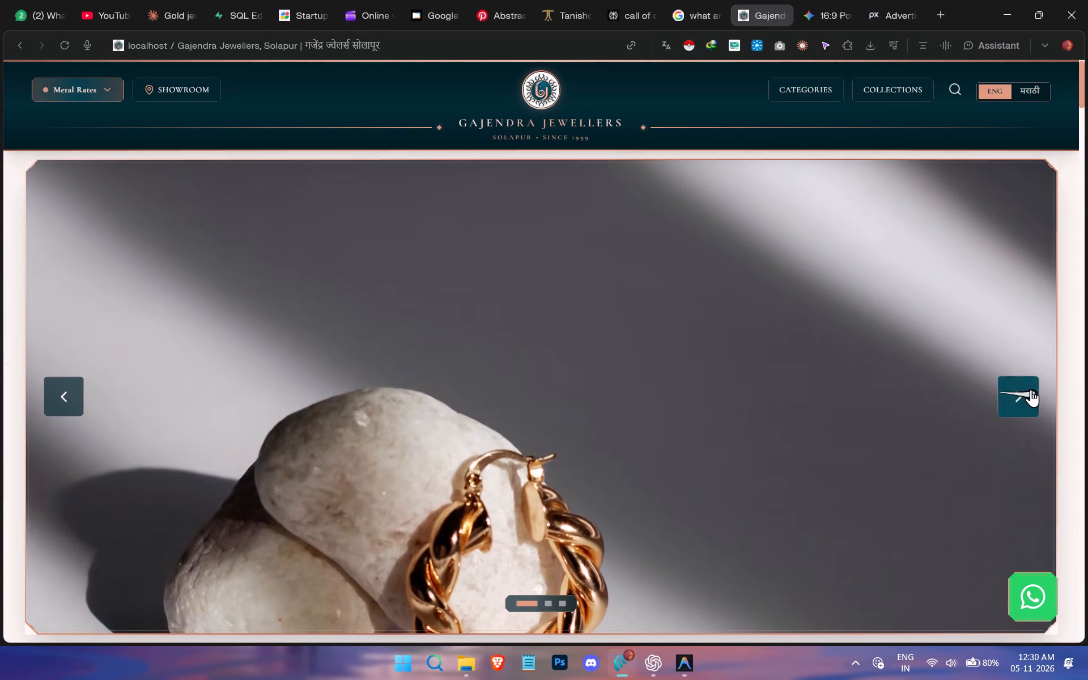
{"action": "left_click", "coordinate": [1031, 389]}
{"action": "left_click", "coordinate": [1031, 389]}
{"action": "left_click", "coordinate": [1031, 389]}
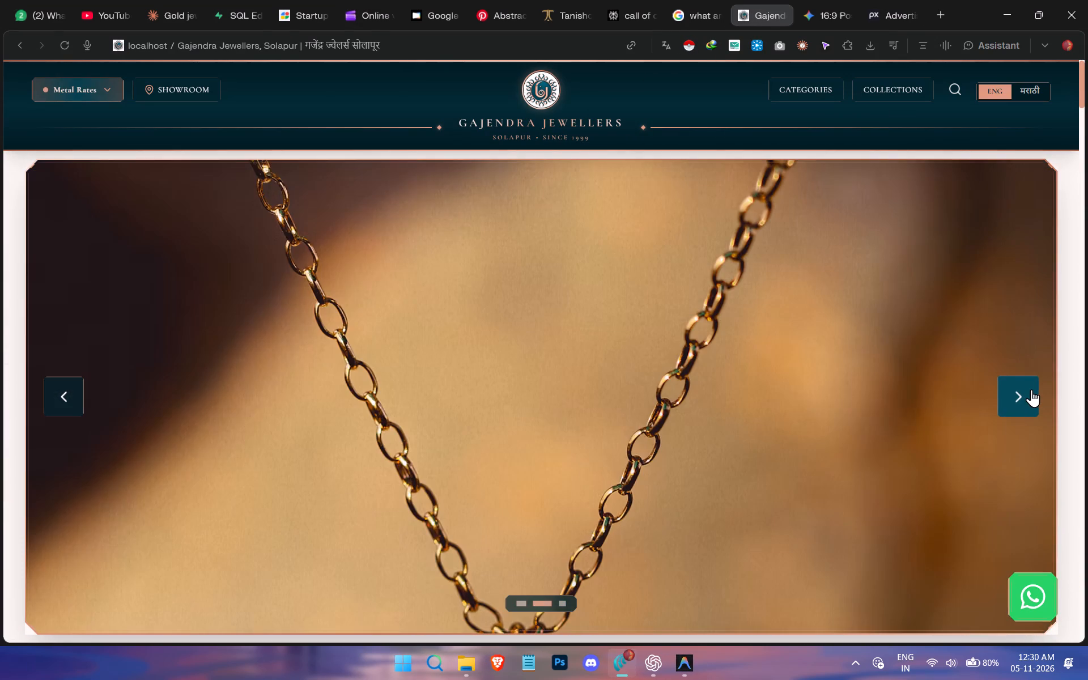
{"action": "left_click", "coordinate": [1031, 389]}
{"action": "left_click", "coordinate": [1031, 389]}
{"action": "left_click", "coordinate": [1031, 389]}
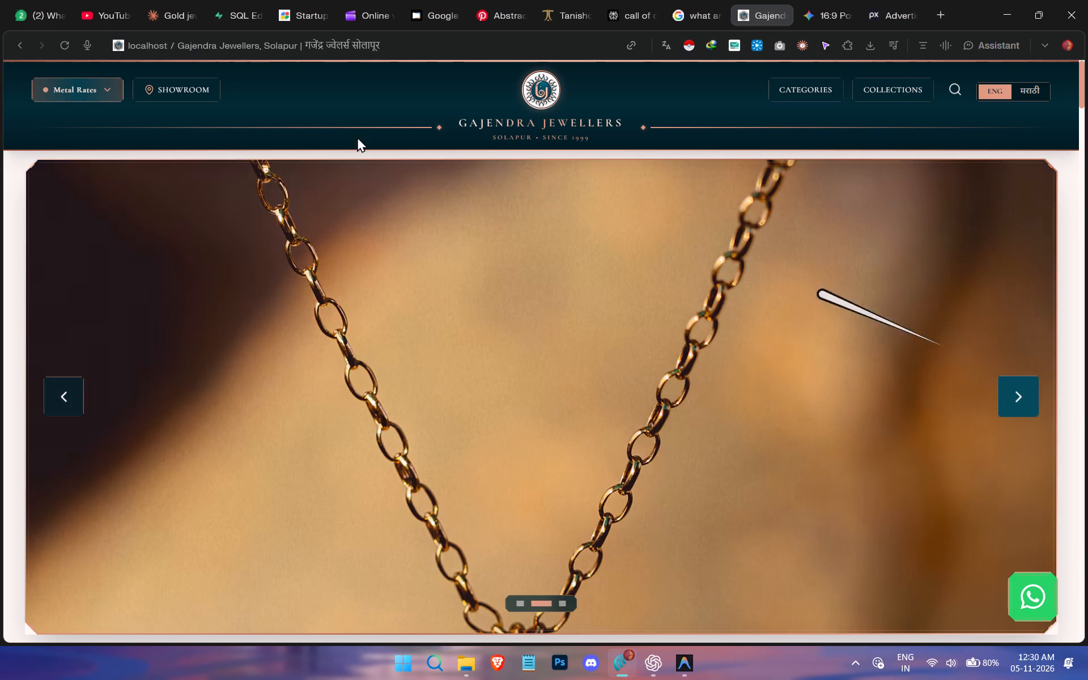
Reload the Gajendra Jewellers site and check the desktop Vasubaras banner and the other carousel slides.
{"action": "left_click", "coordinate": [66, 45]}
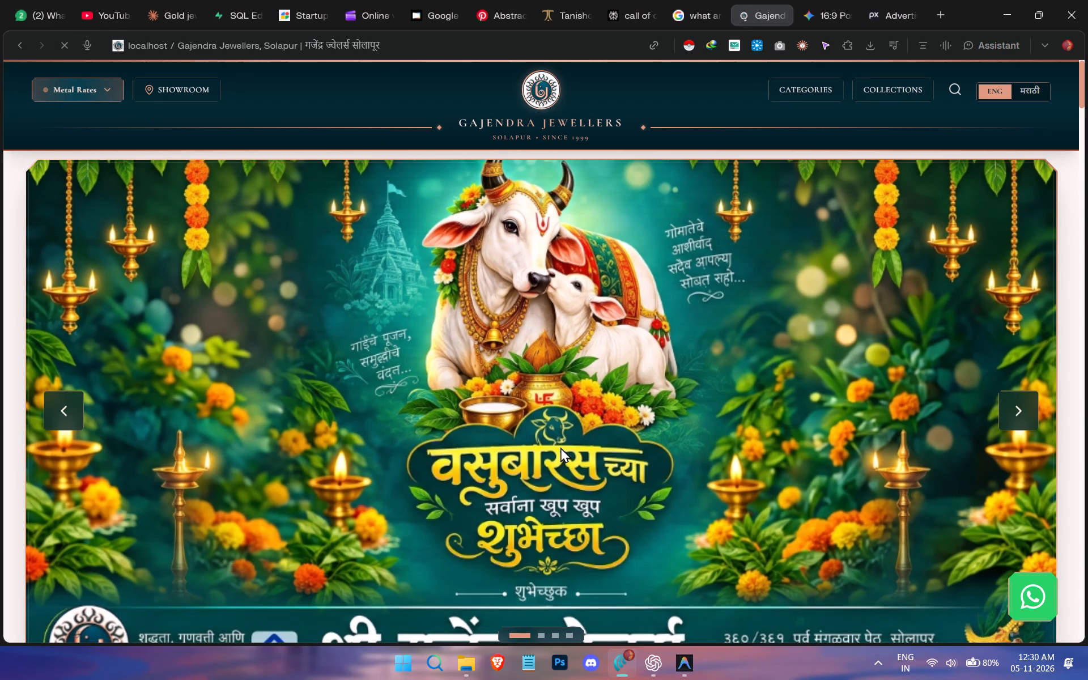
{"action": "scroll", "coordinate": [560, 447], "scroll_direction": "down", "scroll_amount": 1}
{"action": "scroll", "coordinate": [560, 447], "scroll_direction": "up", "scroll_amount": 1}
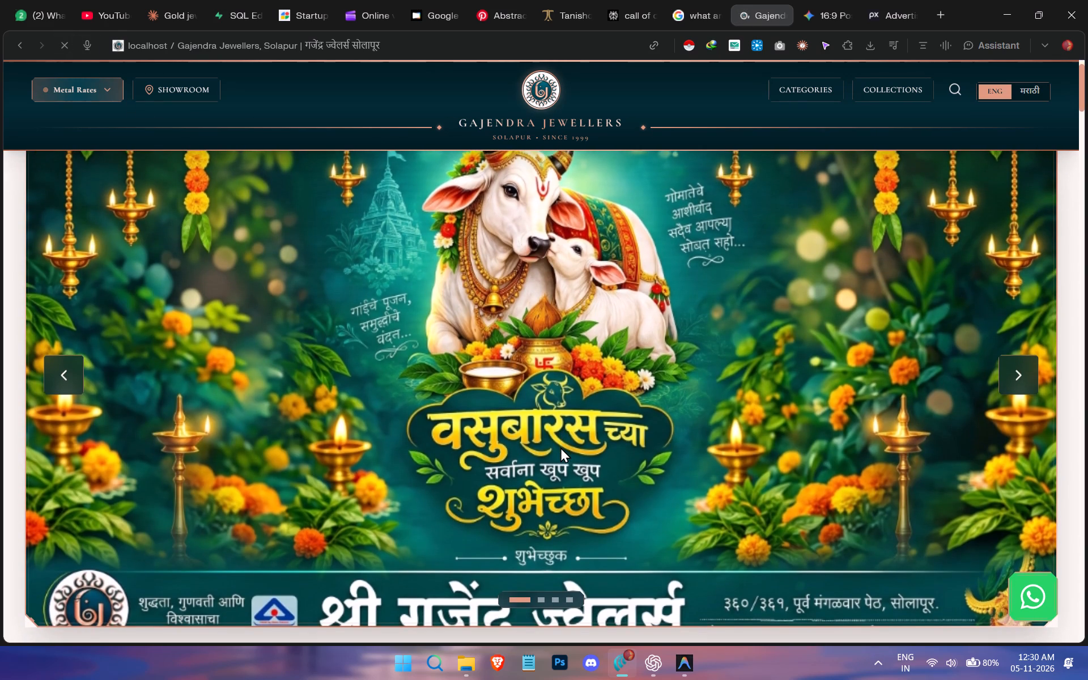
{"action": "scroll", "coordinate": [560, 447], "scroll_direction": "up", "scroll_amount": 3}
{"action": "scroll", "coordinate": [560, 447], "scroll_direction": "down", "scroll_amount": 1}
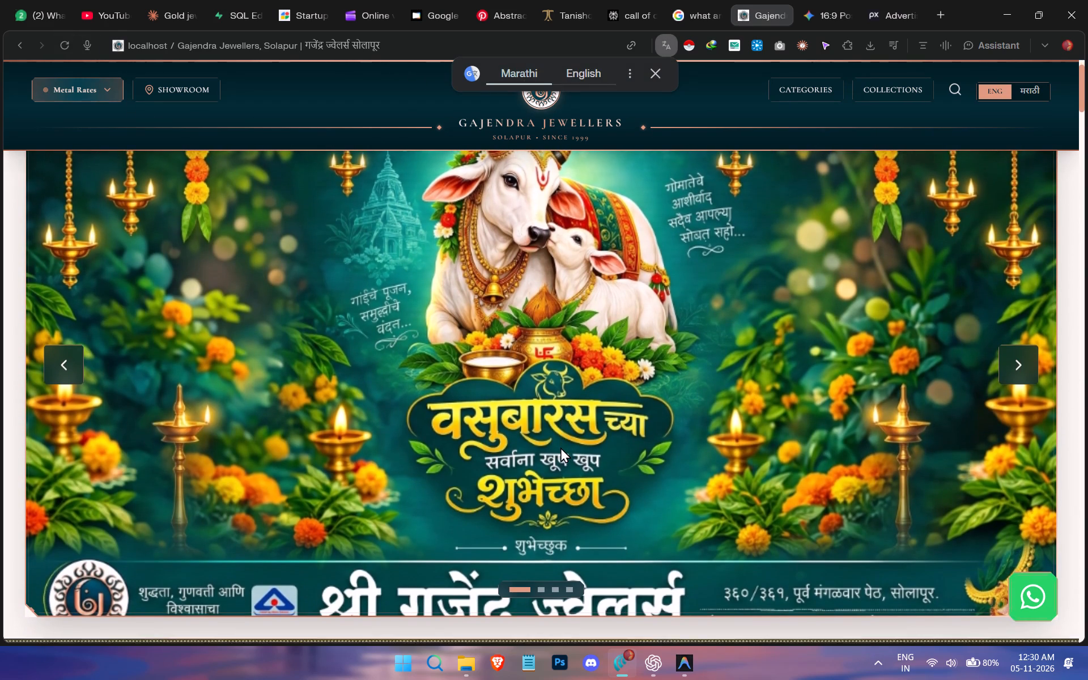
{"action": "scroll", "coordinate": [560, 447], "scroll_direction": "down", "scroll_amount": 1}
{"action": "left_click", "coordinate": [1013, 382]}
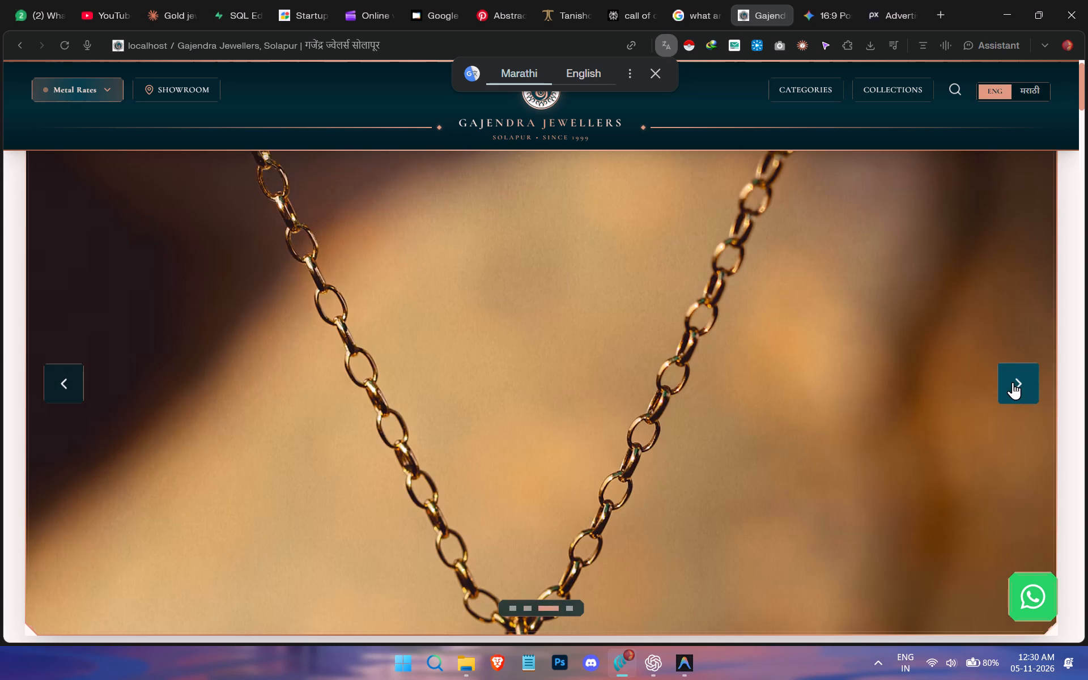
{"action": "left_click", "coordinate": [1013, 382]}
{"action": "left_click", "coordinate": [1013, 382]}
Examine the promotional sections below the desktop carousel, and return to cycle through the carousel slides again.
{"action": "scroll", "coordinate": [872, 497], "scroll_direction": "down", "scroll_amount": 2}
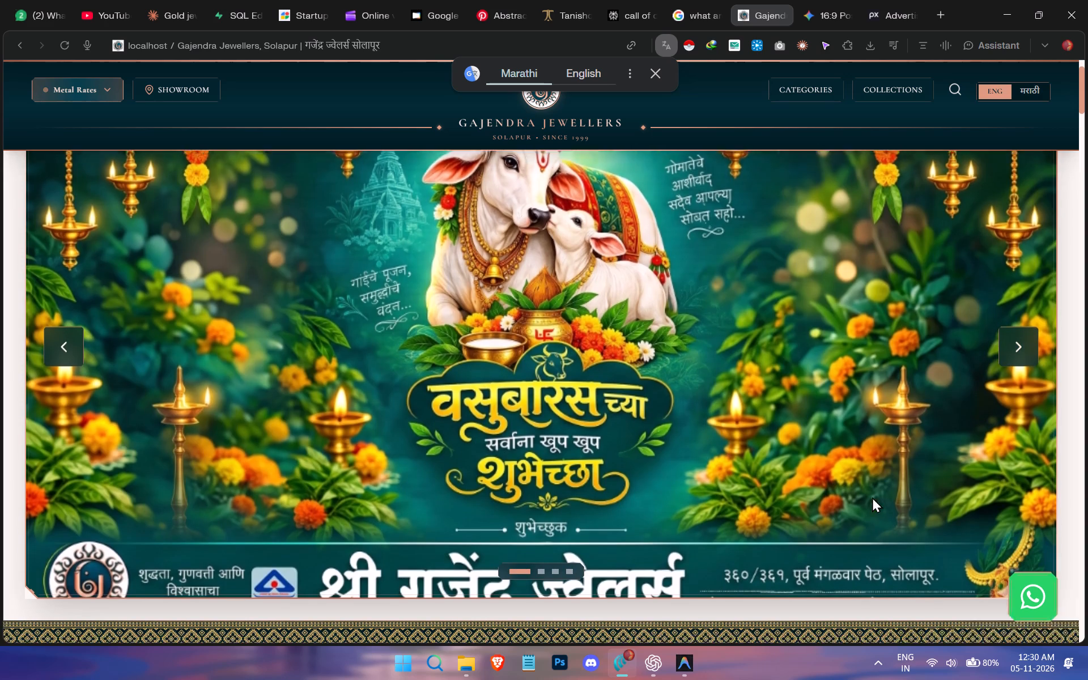
{"action": "scroll", "coordinate": [872, 497], "scroll_direction": "down", "scroll_amount": 8}
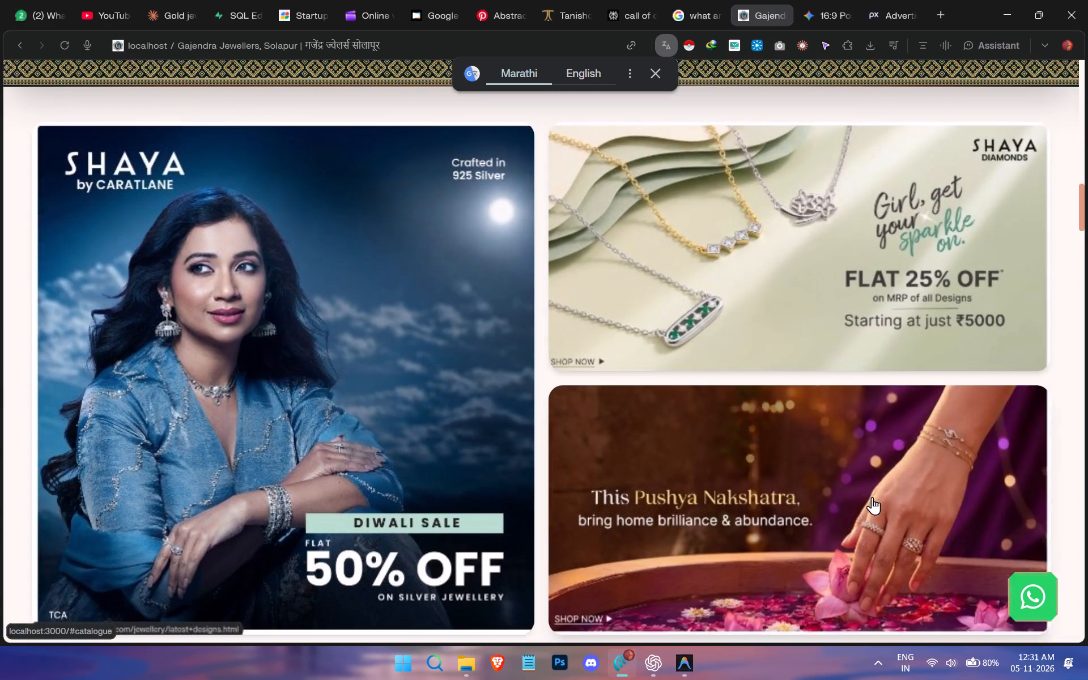
{"action": "scroll", "coordinate": [872, 497], "scroll_direction": "down", "scroll_amount": 3}
{"action": "scroll", "coordinate": [872, 497], "scroll_direction": "up", "scroll_amount": 16}
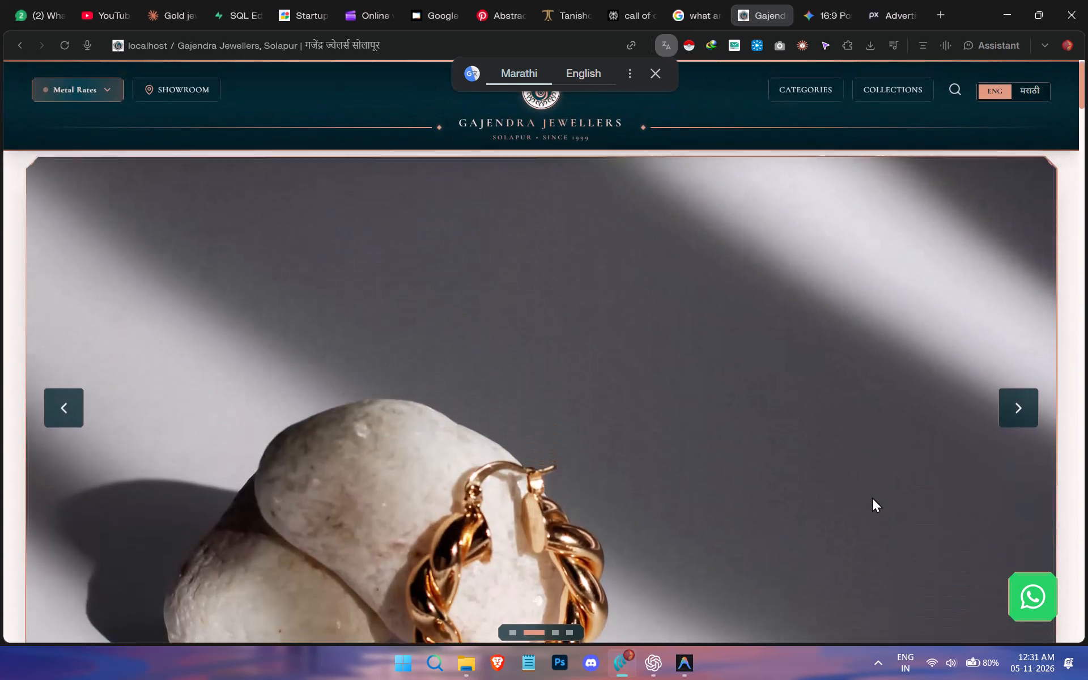
{"action": "left_click", "coordinate": [1014, 419]}
{"action": "scroll", "coordinate": [1014, 419], "scroll_direction": "down", "scroll_amount": 1}
{"action": "left_click", "coordinate": [1022, 407]}
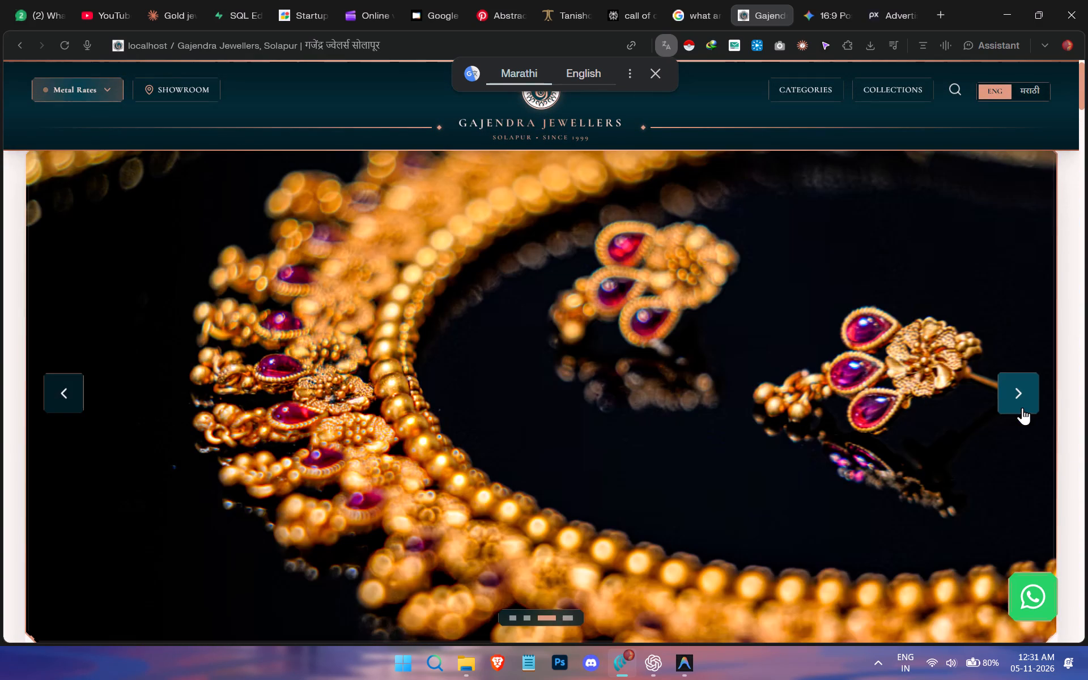
{"action": "left_click", "coordinate": [1022, 407]}
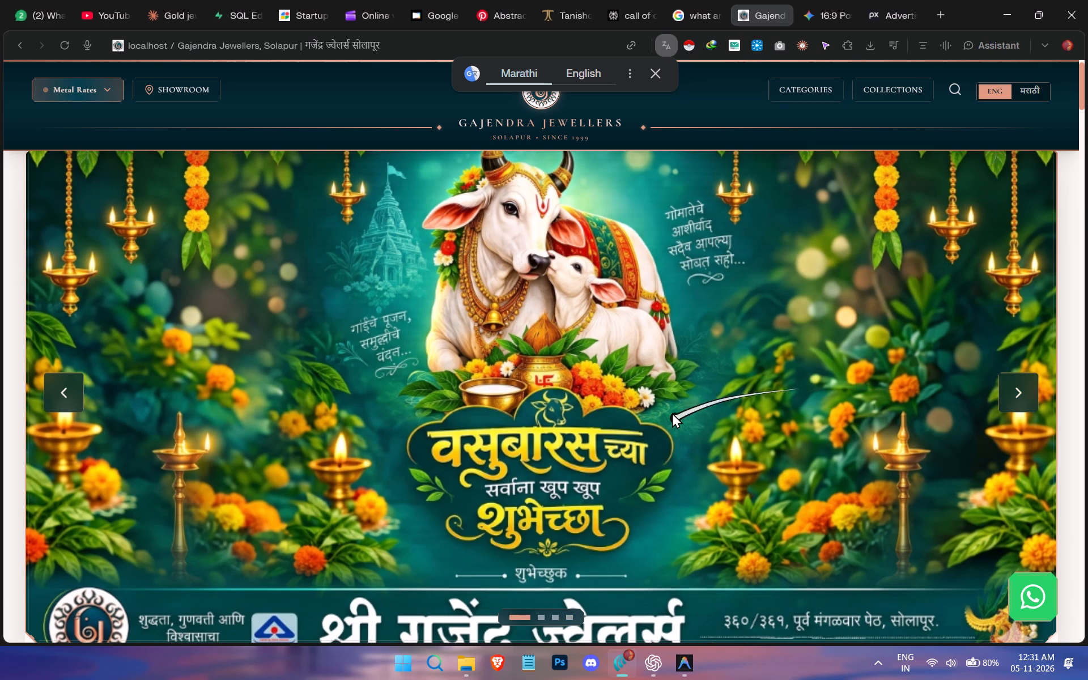
{"action": "left_click", "coordinate": [672, 413]}
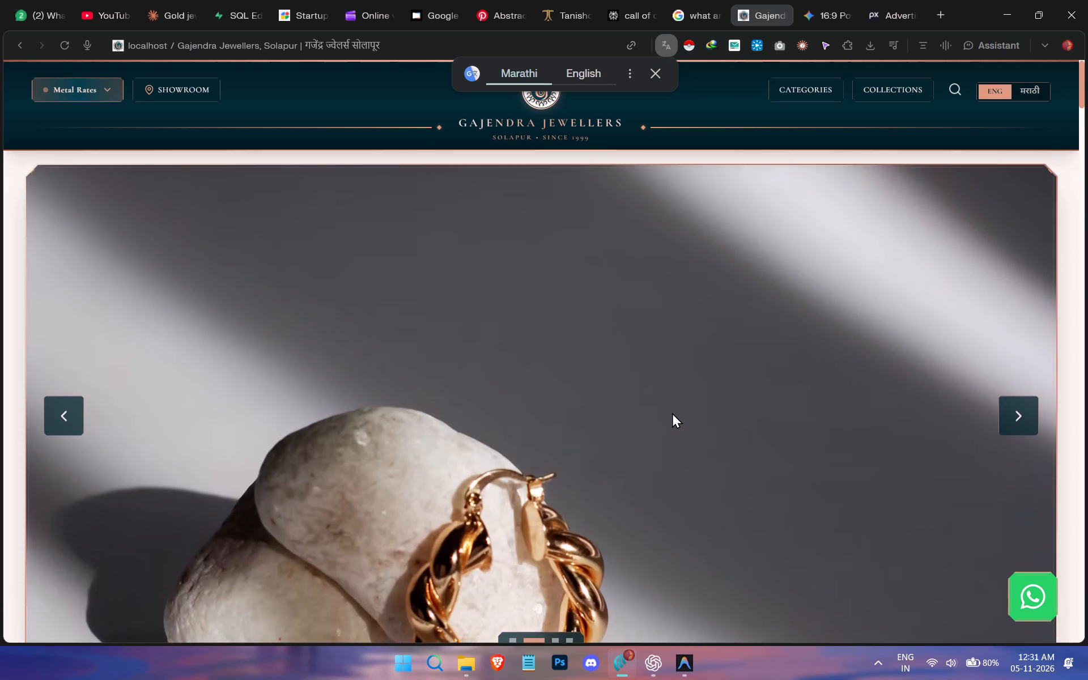
Open the site in the developer tools' responsive mobile view, reload it, and examine the 9:16 Vasubaras banner.
{"action": "key", "text": "F12"}
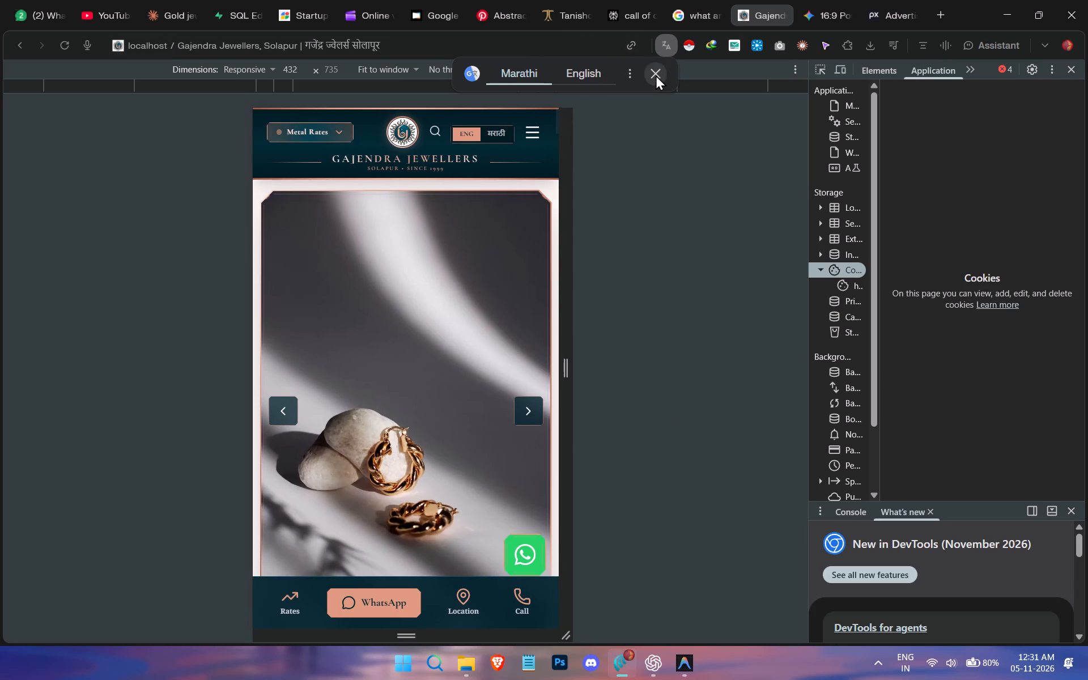
{"action": "left_click", "coordinate": [657, 75]}
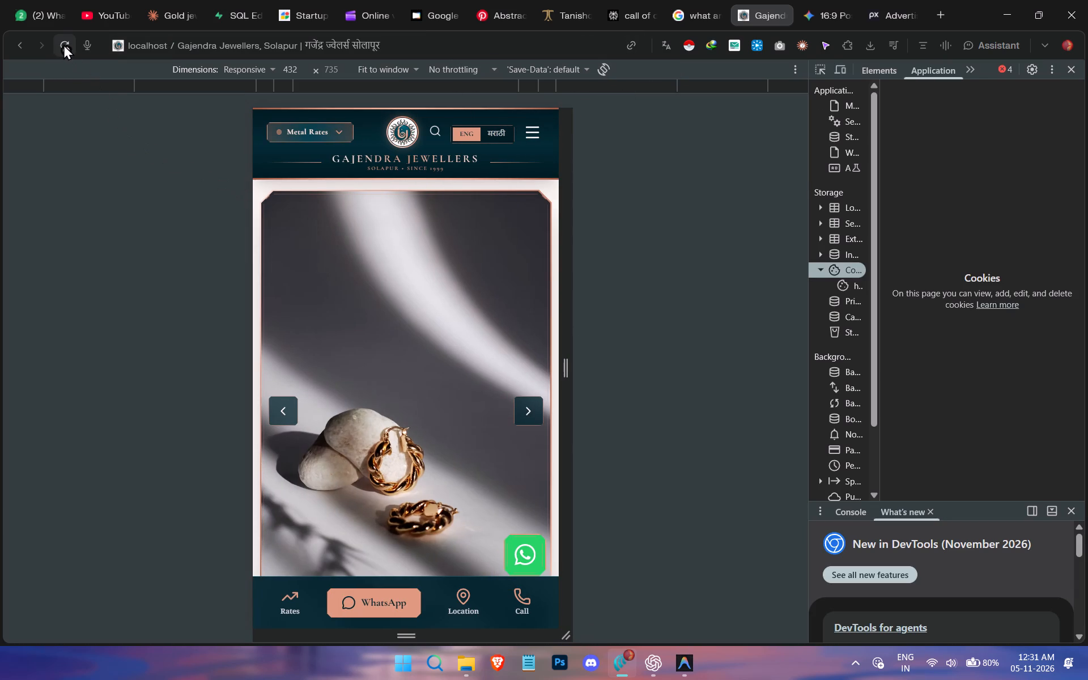
{"action": "left_click", "coordinate": [63, 44]}
{"action": "scroll", "coordinate": [452, 444], "scroll_direction": "down", "scroll_amount": 1}
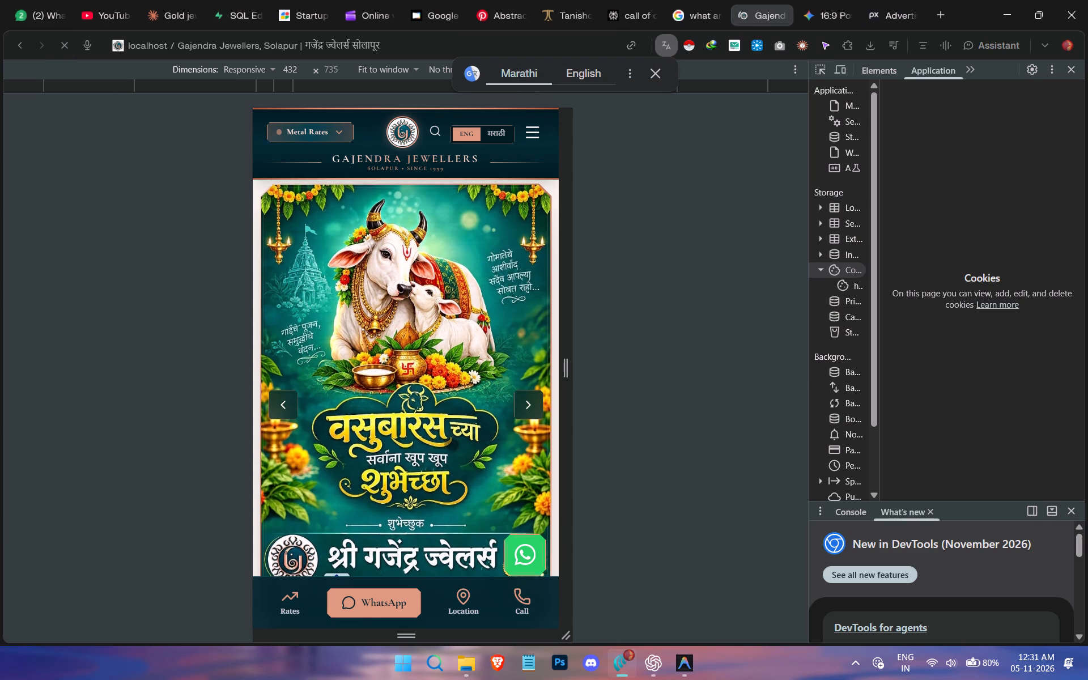
{"action": "scroll", "coordinate": [452, 444], "scroll_direction": "down", "scroll_amount": 4}
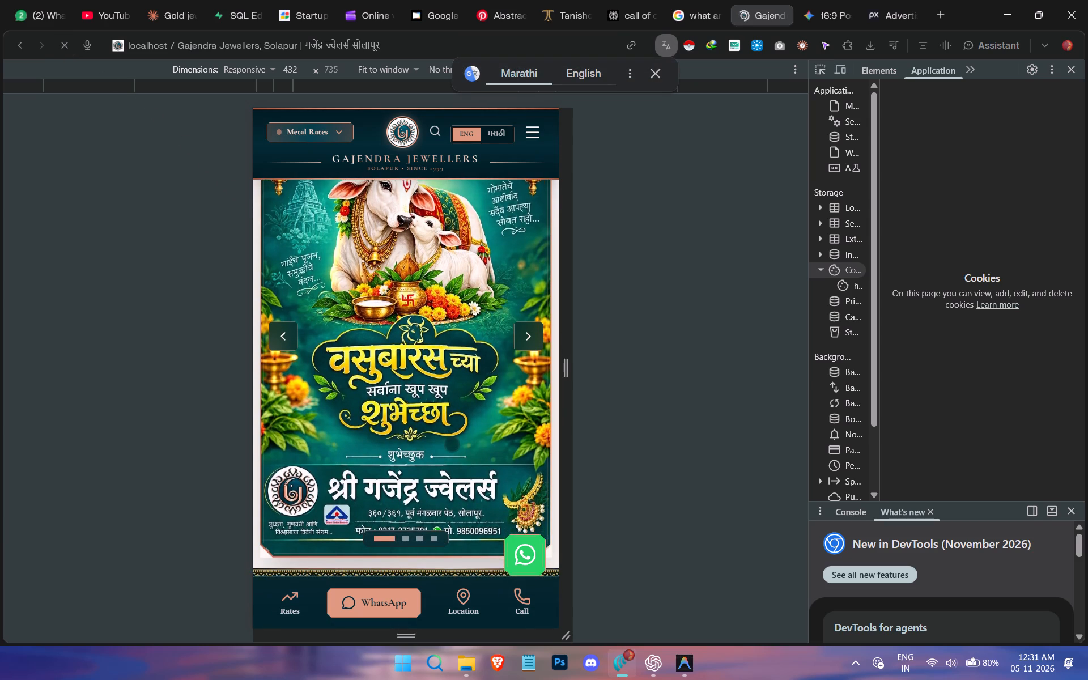
{"action": "scroll", "coordinate": [452, 444], "scroll_direction": "down", "scroll_amount": 3}
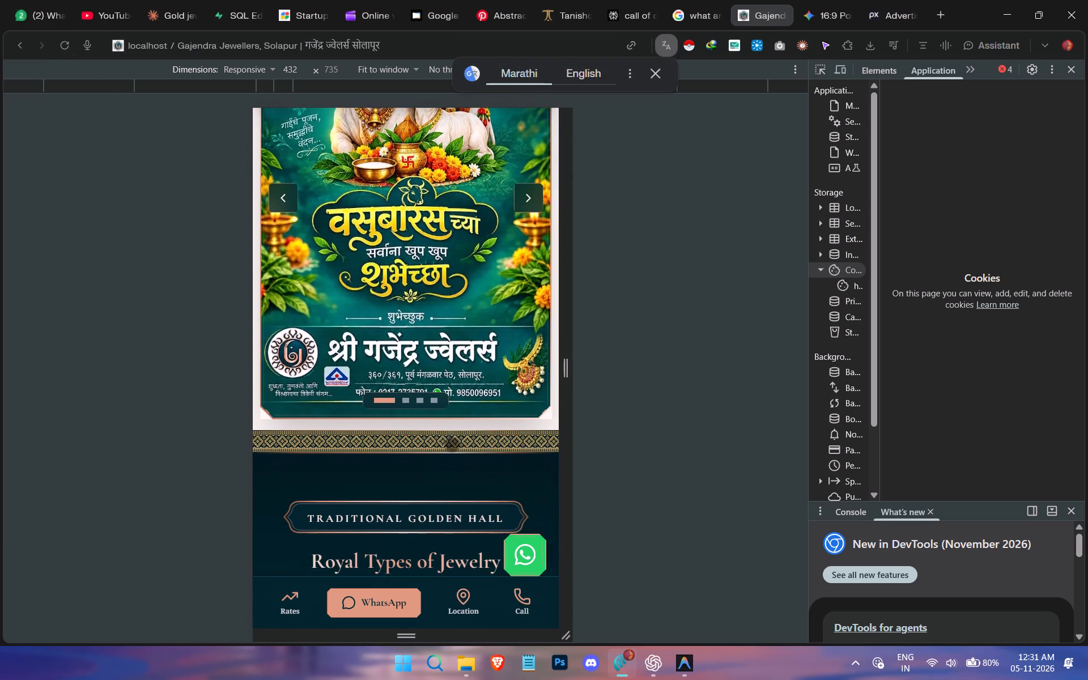
{"action": "scroll", "coordinate": [452, 444], "scroll_direction": "down", "scroll_amount": 3}
{"action": "scroll", "coordinate": [452, 444], "scroll_direction": "up", "scroll_amount": 7}
{"action": "scroll", "coordinate": [452, 444], "scroll_direction": "down", "scroll_amount": 9}
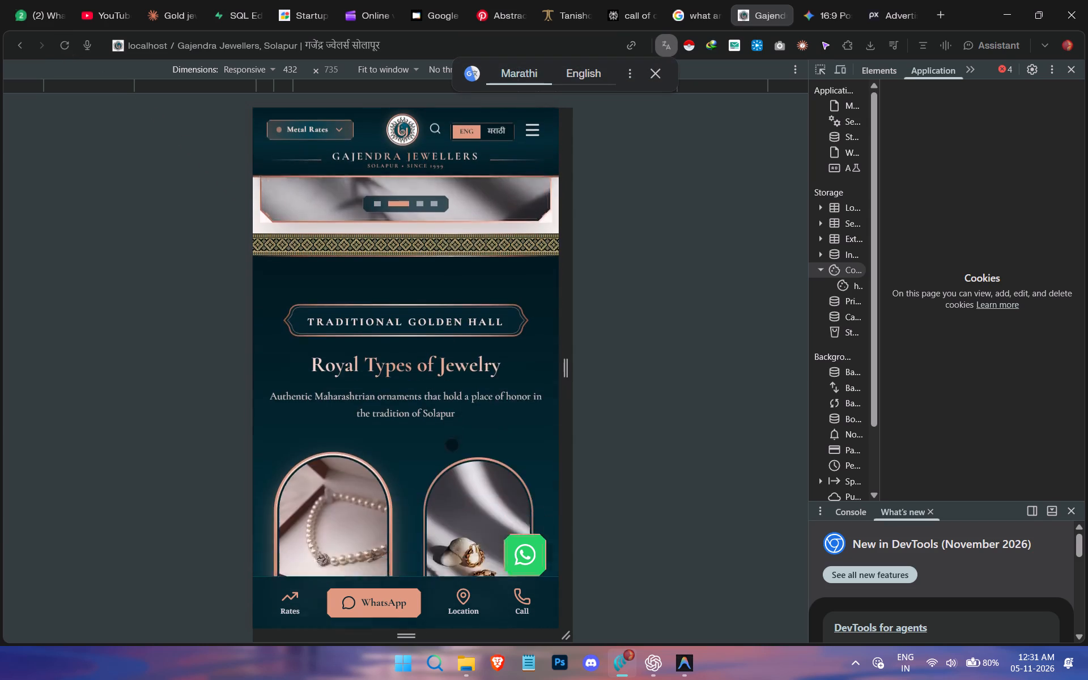
Examine the jewellery categories, products and promotional cards in the mobile layout, and close the developer tools.
{"action": "scroll", "coordinate": [452, 444], "scroll_direction": "down", "scroll_amount": 7}
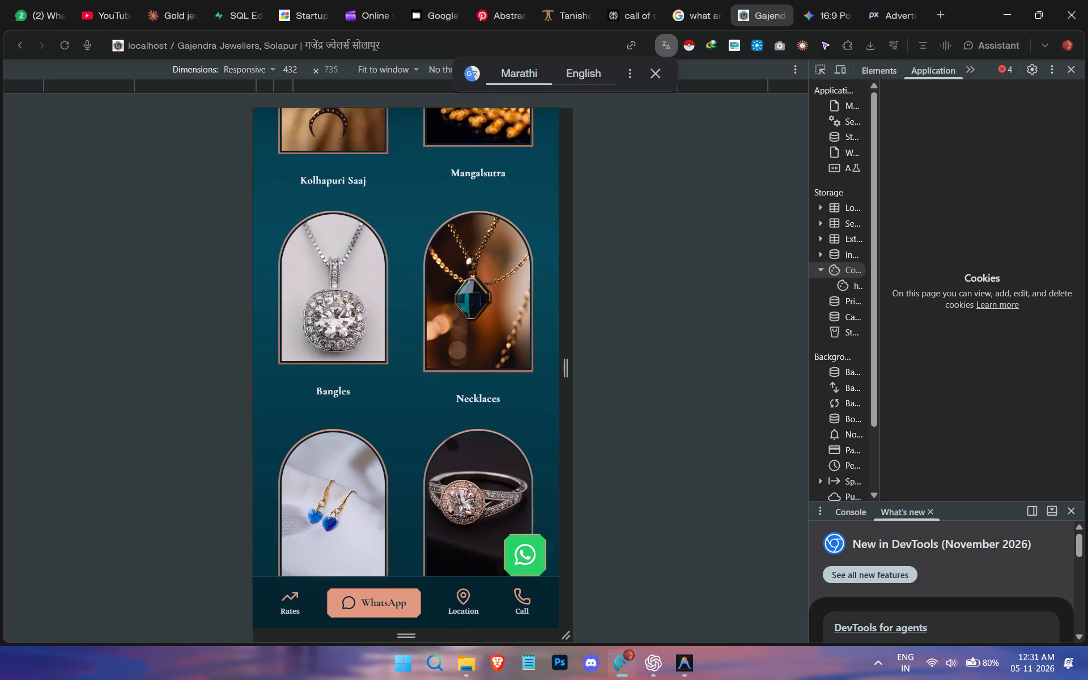
{"action": "scroll", "coordinate": [452, 444], "scroll_direction": "down", "scroll_amount": 8}
{"action": "scroll", "coordinate": [452, 444], "scroll_direction": "up", "scroll_amount": 5}
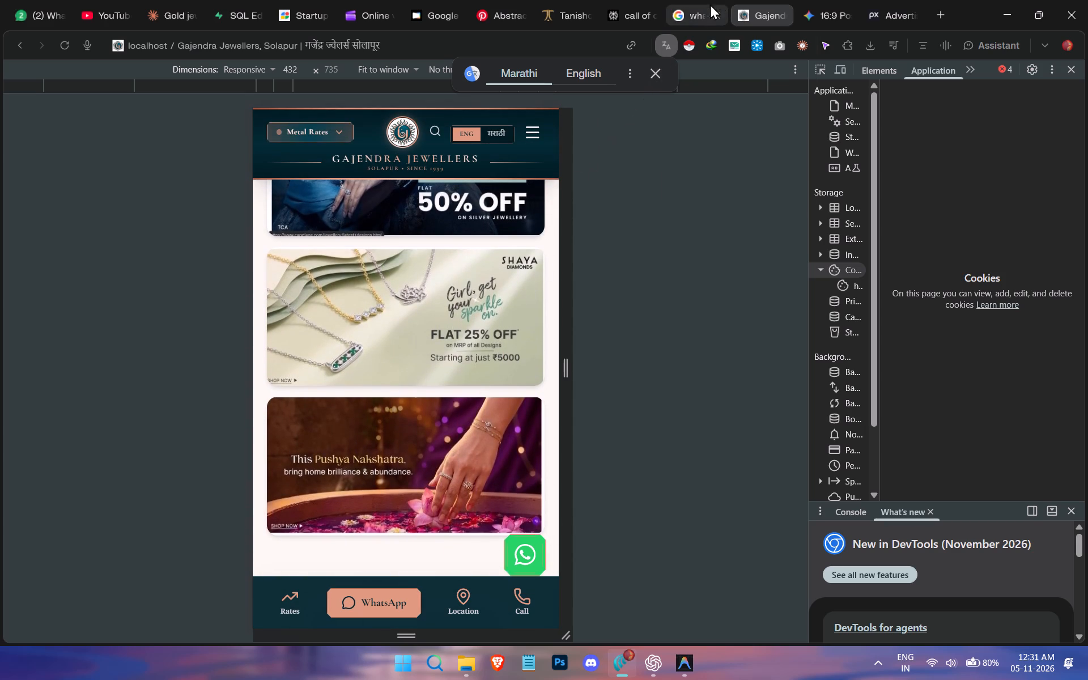
{"action": "scroll", "coordinate": [496, 353], "scroll_direction": "down", "scroll_amount": 9}
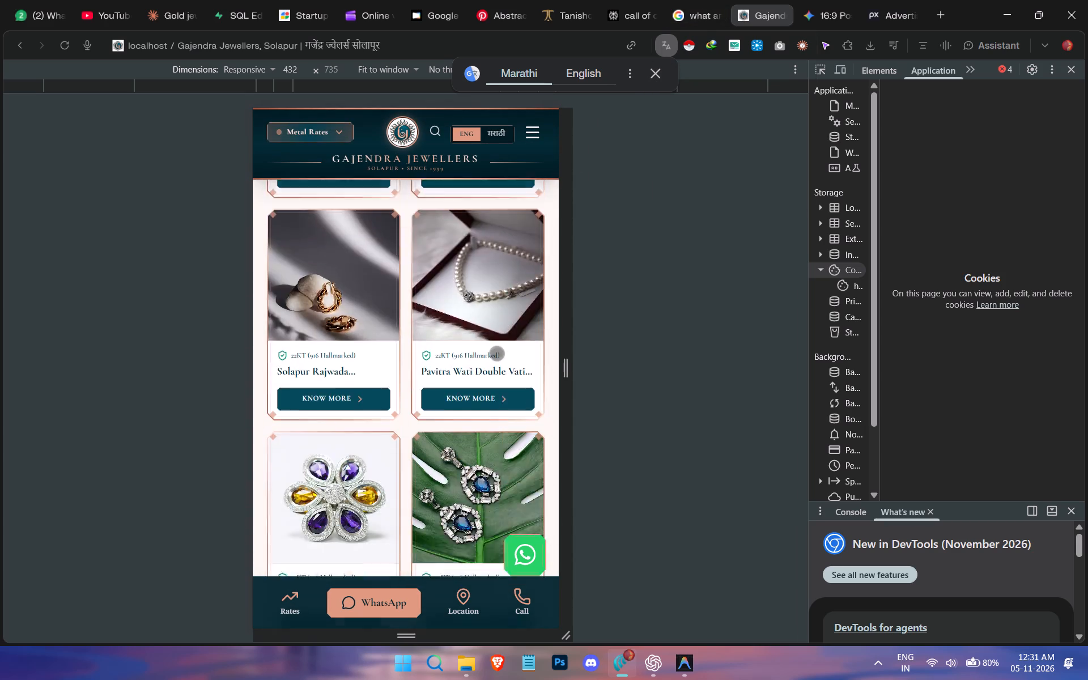
{"action": "scroll", "coordinate": [496, 353], "scroll_direction": "down", "scroll_amount": 3}
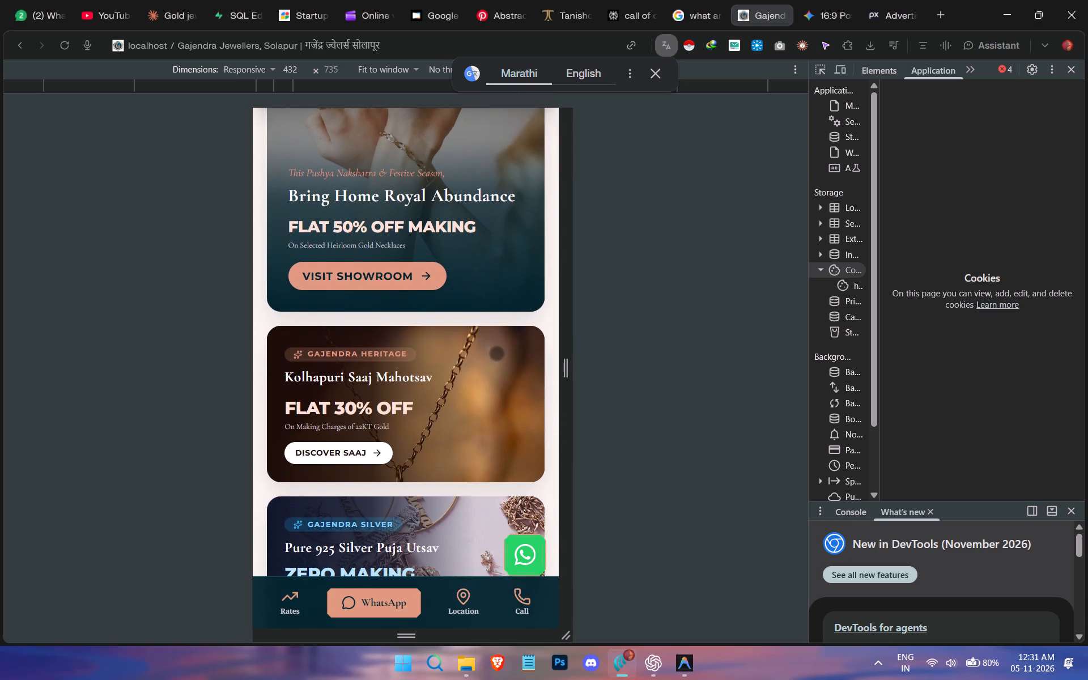
{"action": "scroll", "coordinate": [496, 353], "scroll_direction": "down", "scroll_amount": 4}
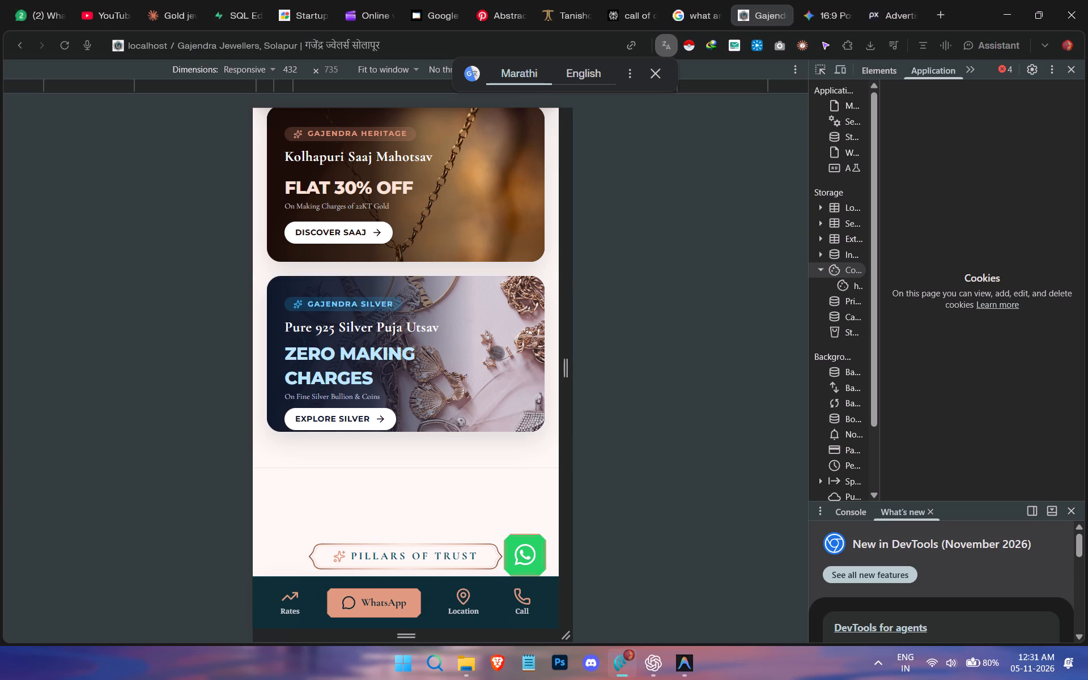
{"action": "key", "text": "F12"}
{"action": "left_click", "coordinate": [694, 676]}
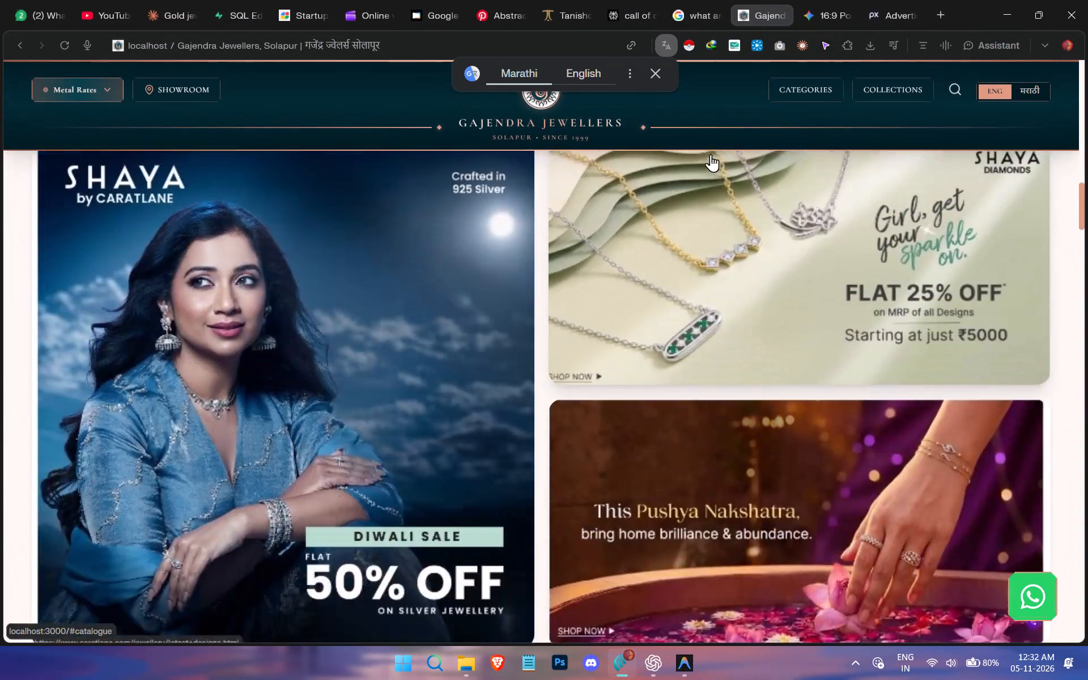
{"action": "scroll", "coordinate": [711, 154], "scroll_direction": "up", "scroll_amount": 14}
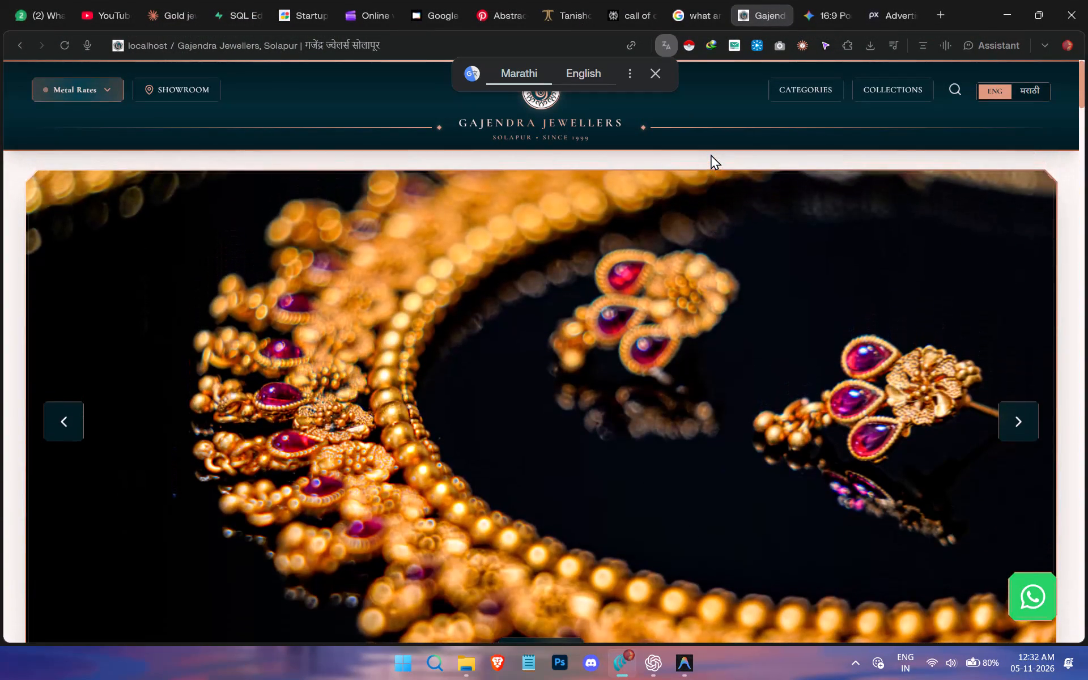
{"action": "scroll", "coordinate": [711, 154], "scroll_direction": "up", "scroll_amount": 1}
{"action": "left_click", "coordinate": [1017, 422]}
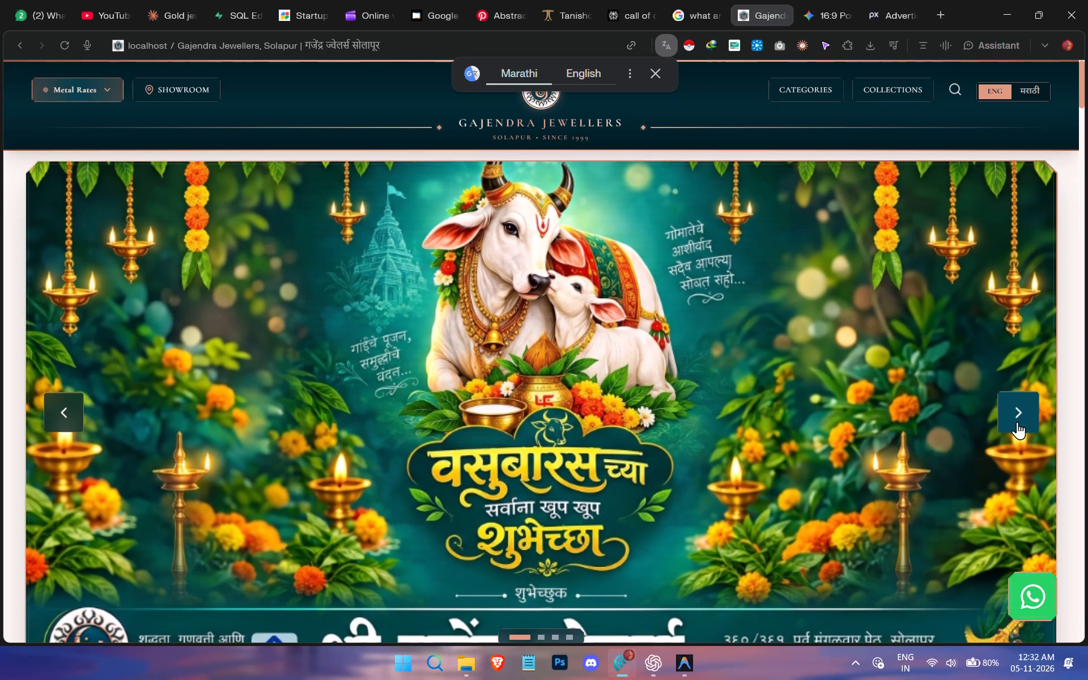
{"action": "scroll", "coordinate": [1017, 422], "scroll_direction": "up", "scroll_amount": 1}
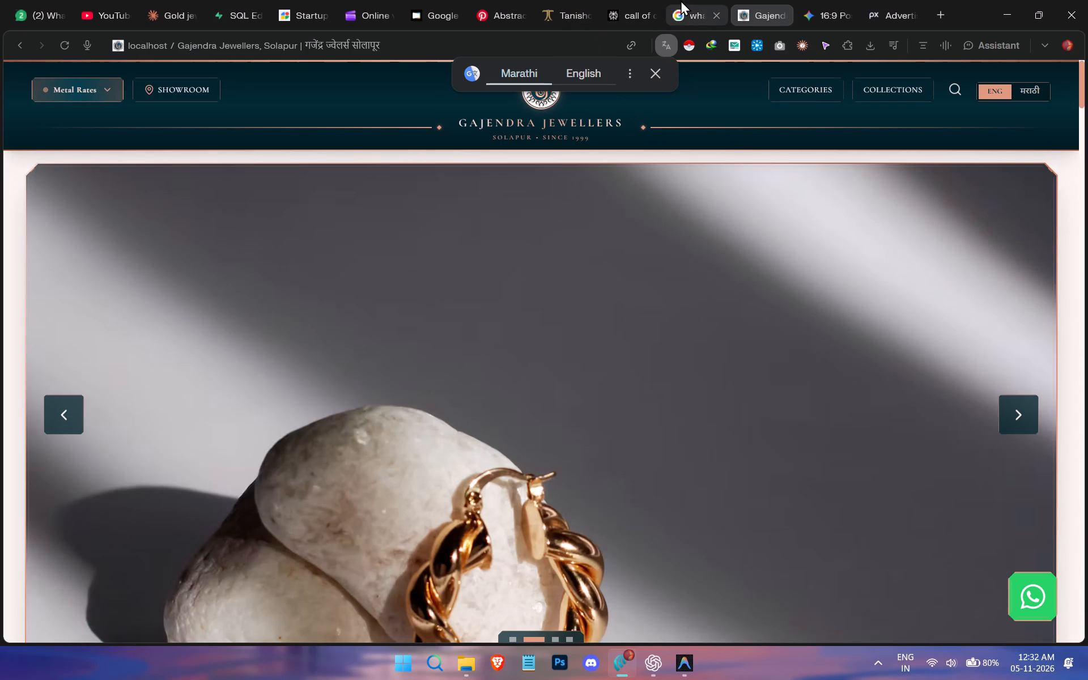
{"action": "left_click", "coordinate": [664, 74]}
{"action": "scroll", "coordinate": [717, 371], "scroll_direction": "down", "scroll_amount": 1}
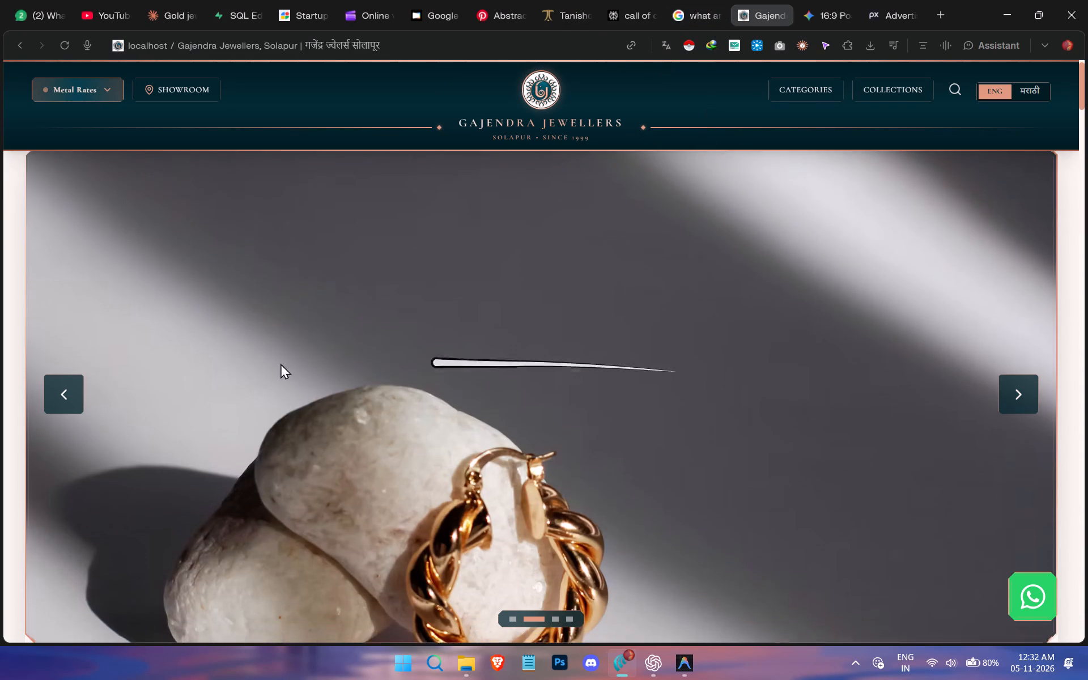
{"action": "left_click", "coordinate": [63, 389]}
{"action": "scroll", "coordinate": [269, 502], "scroll_direction": "right", "scroll_amount": 1}
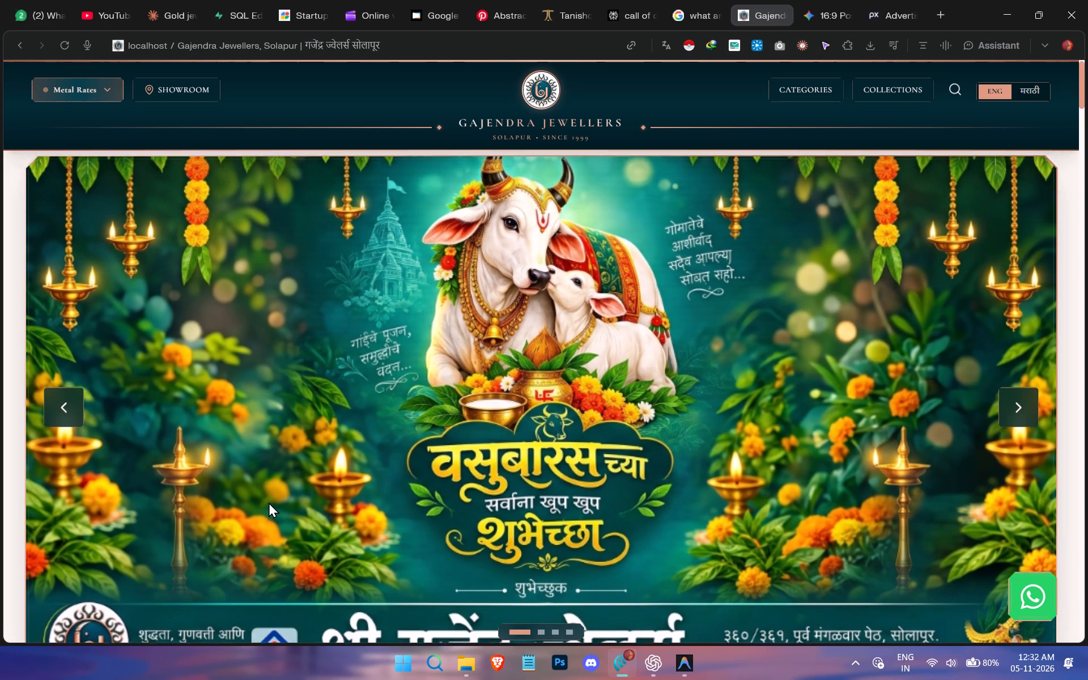
{"action": "scroll", "coordinate": [269, 502], "scroll_direction": "right", "scroll_amount": 1}
{"action": "scroll", "coordinate": [269, 502], "scroll_direction": "up", "scroll_amount": 7}
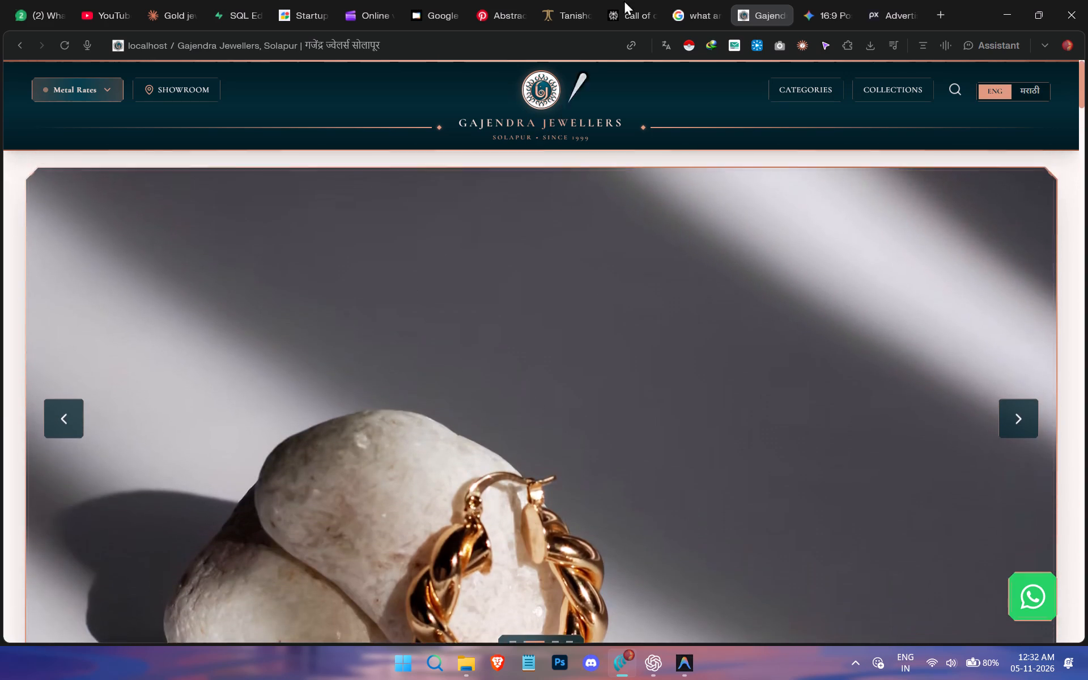
Close the Google search tab about the best fonts for a jewellery website.
{"action": "left_click", "coordinate": [640, 0]}
{"action": "left_click", "coordinate": [671, 0]}
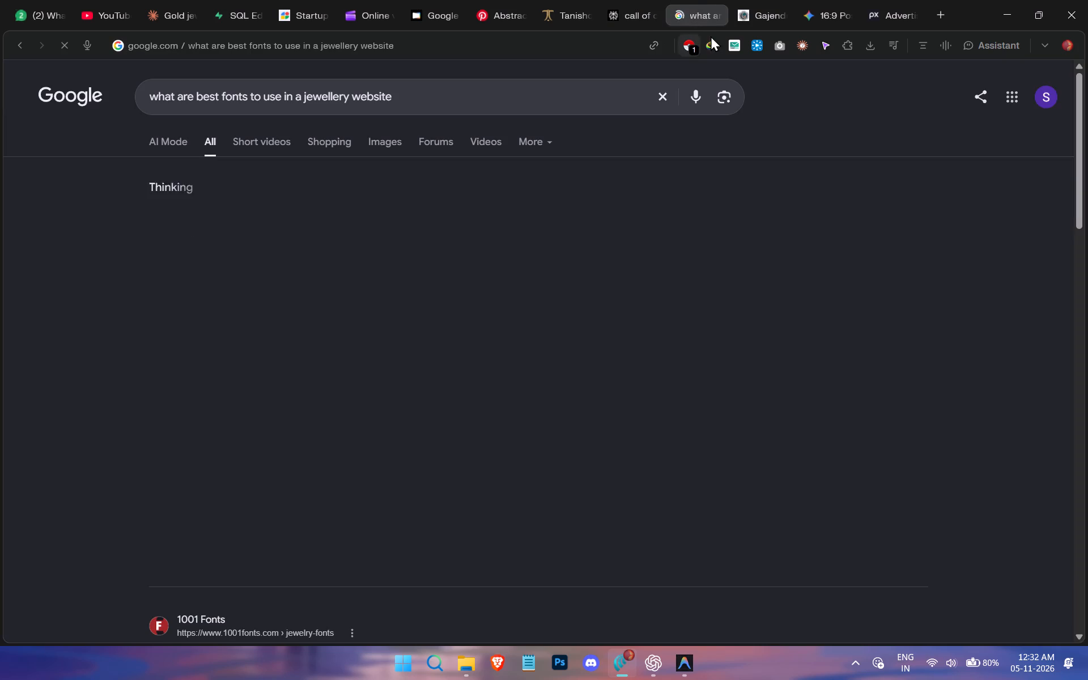
{"action": "left_click", "coordinate": [718, 12]}
{"action": "left_click", "coordinate": [807, 5]}
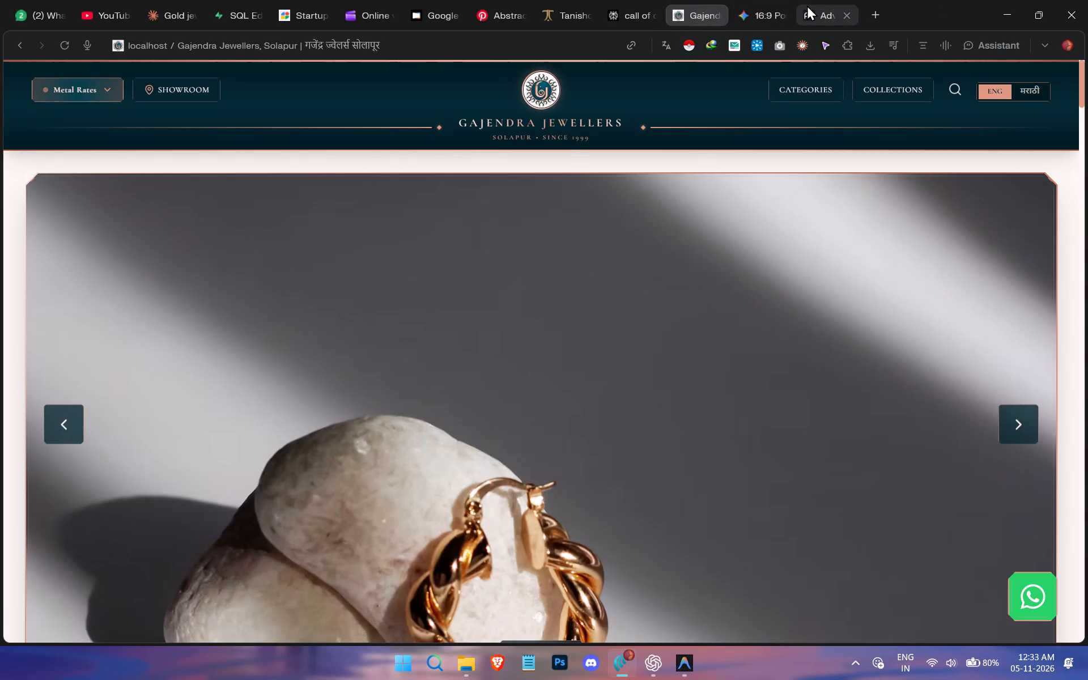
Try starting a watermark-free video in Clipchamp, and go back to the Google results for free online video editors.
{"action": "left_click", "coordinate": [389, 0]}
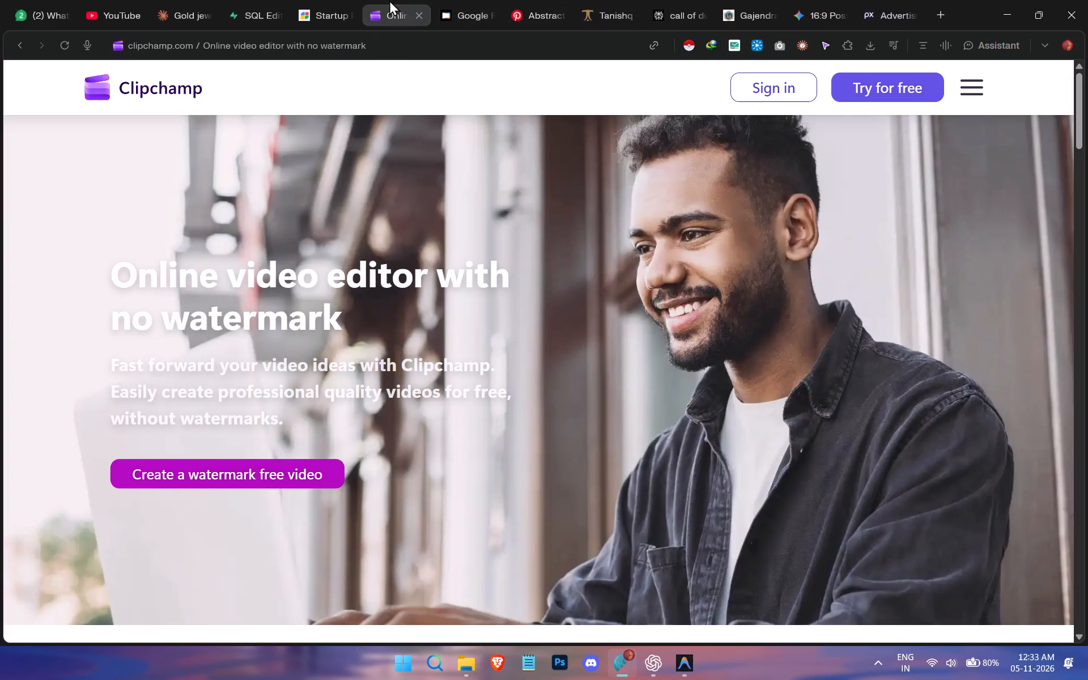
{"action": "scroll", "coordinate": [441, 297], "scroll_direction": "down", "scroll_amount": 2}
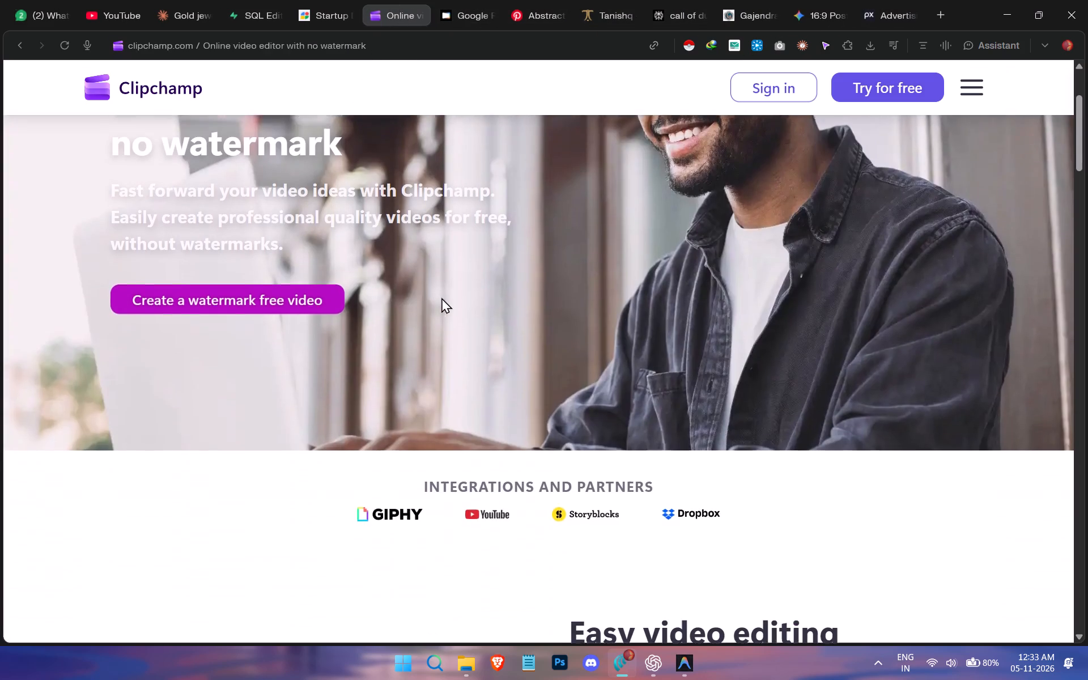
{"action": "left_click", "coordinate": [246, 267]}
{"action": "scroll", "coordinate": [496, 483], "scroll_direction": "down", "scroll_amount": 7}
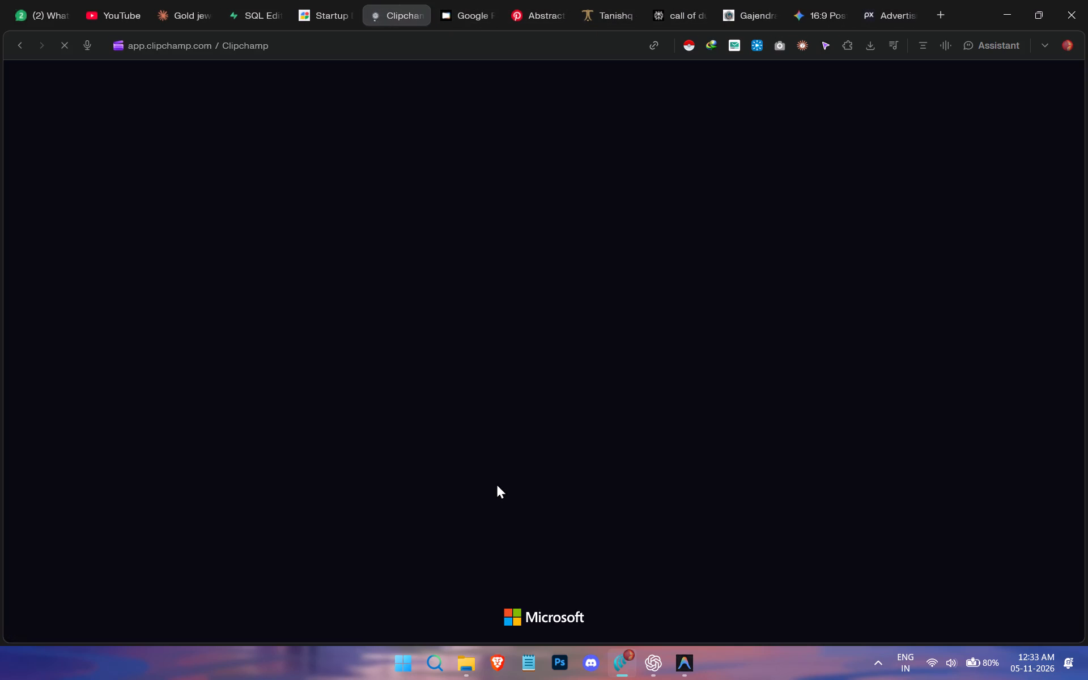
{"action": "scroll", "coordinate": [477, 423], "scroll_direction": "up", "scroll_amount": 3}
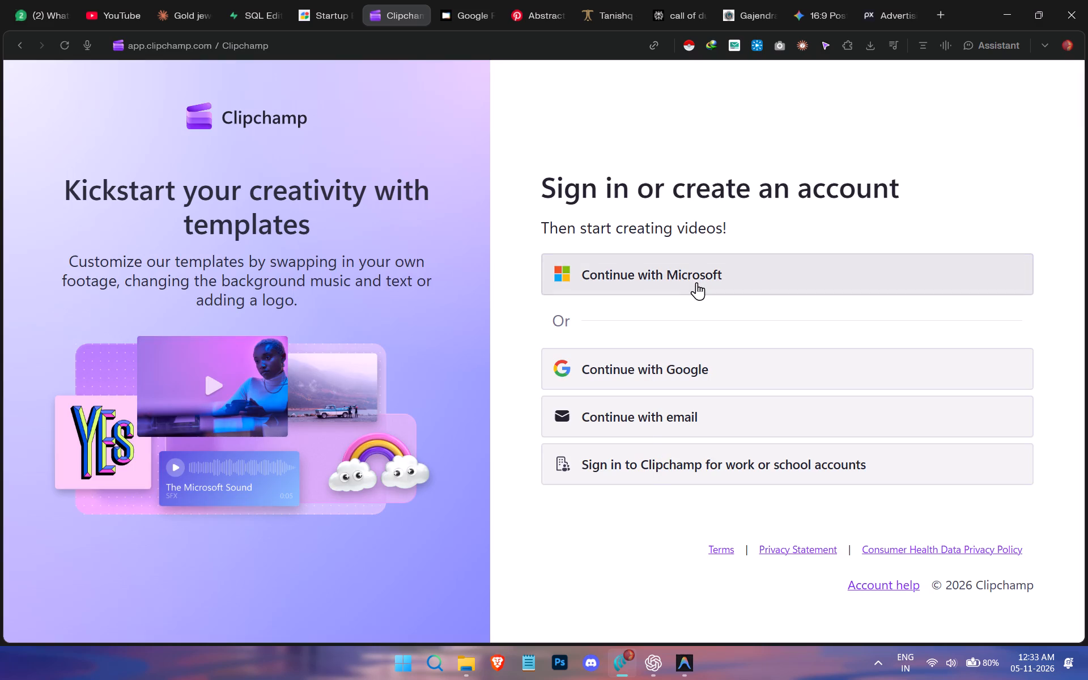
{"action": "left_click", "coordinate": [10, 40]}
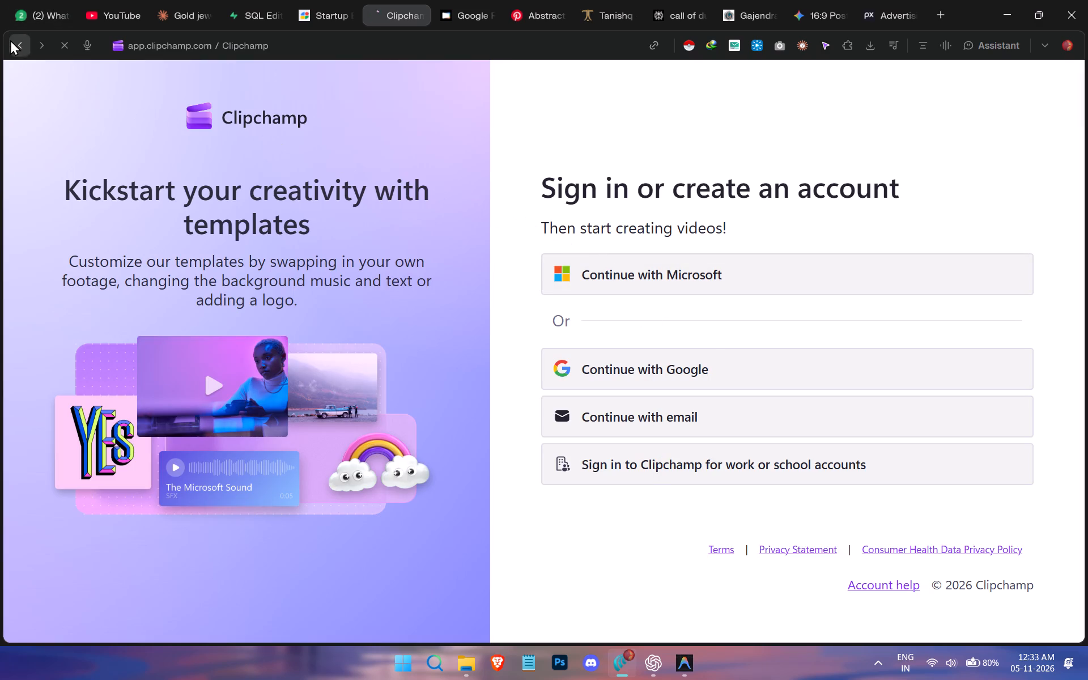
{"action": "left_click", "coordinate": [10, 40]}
Extend the Google search for a free online video editor without watermark with a further "no" condition.
{"action": "scroll", "coordinate": [316, 271], "scroll_direction": "up", "scroll_amount": 2}
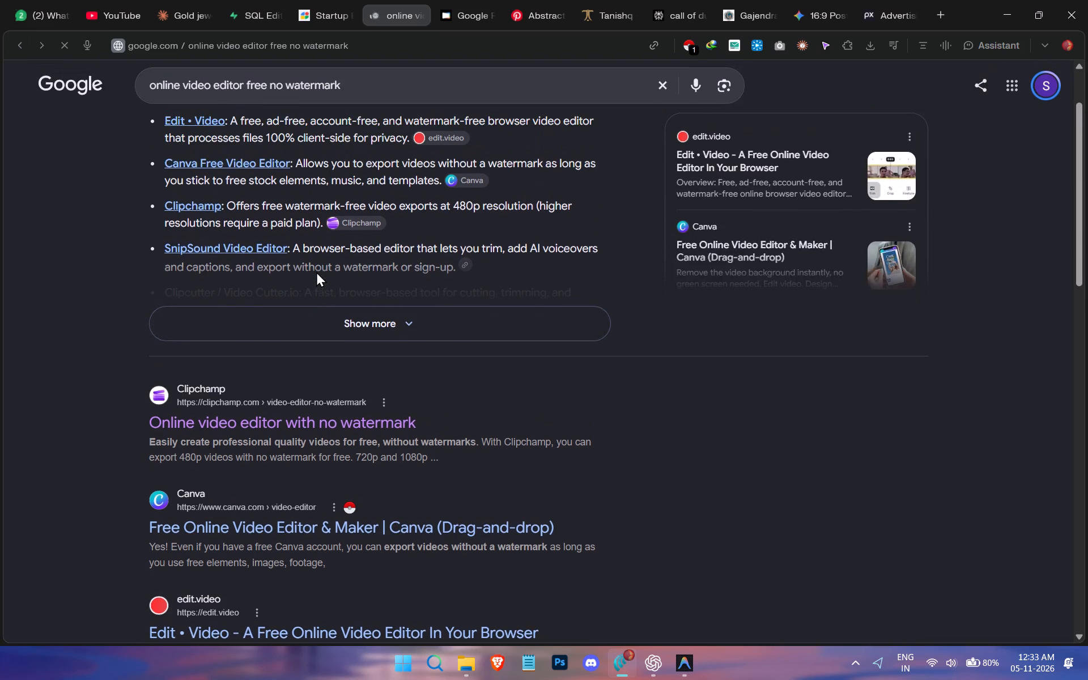
{"action": "scroll", "coordinate": [316, 271], "scroll_direction": "up", "scroll_amount": 2}
{"action": "left_click", "coordinate": [360, 96]}
{"action": "key", "text": "space"}
{"action": "type", "text": "no"}
{"action": "key", "text": "space"}
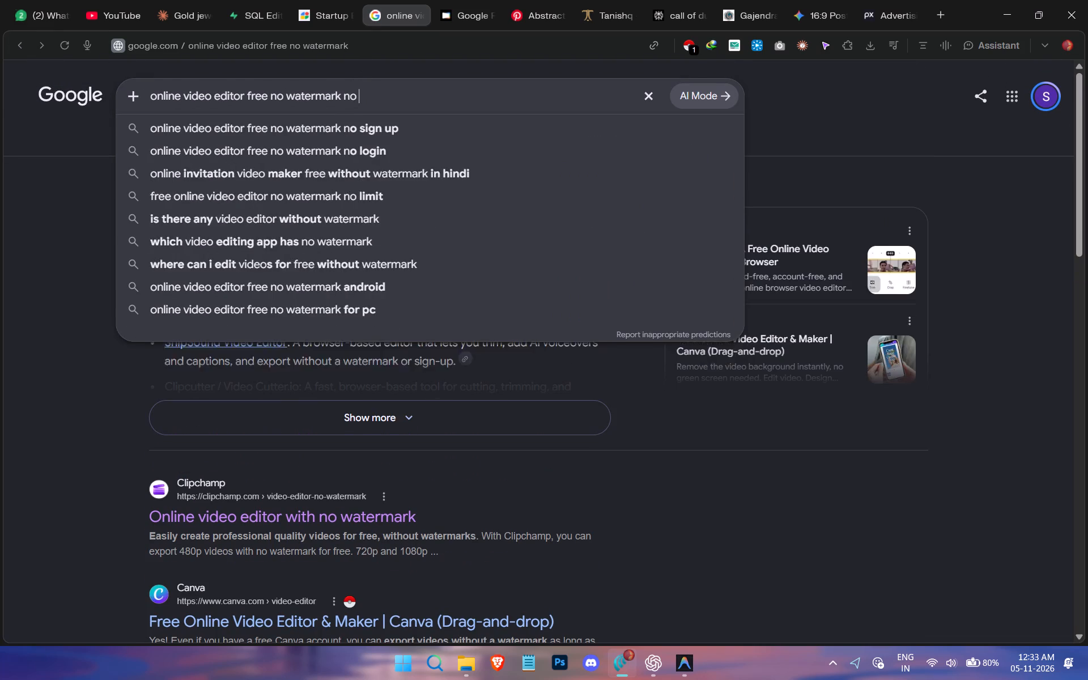
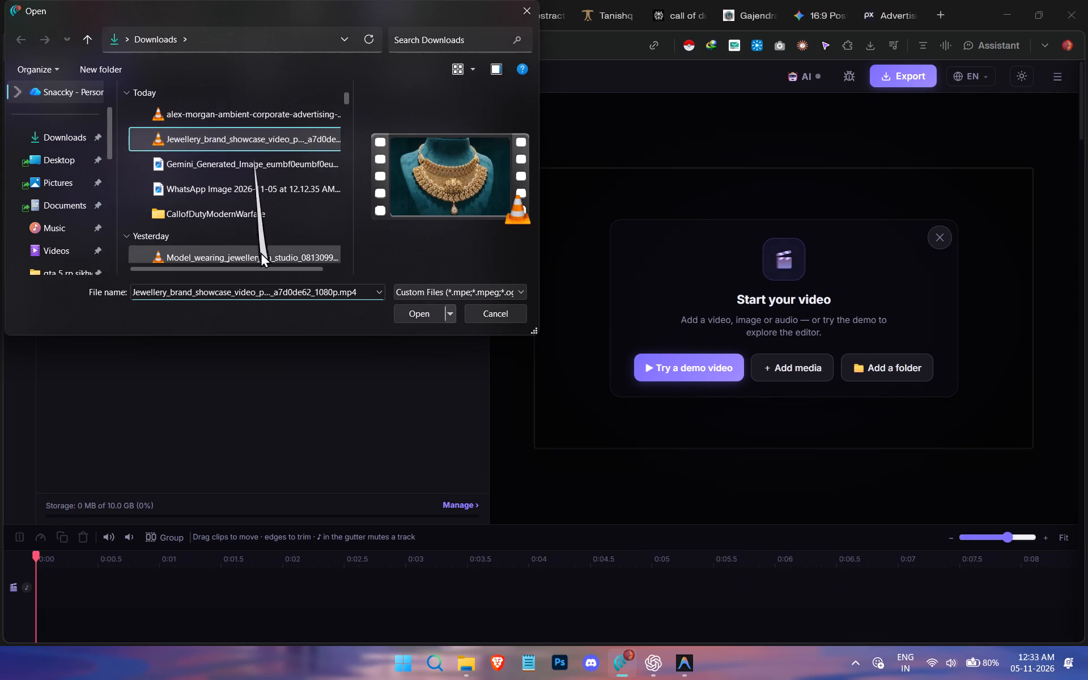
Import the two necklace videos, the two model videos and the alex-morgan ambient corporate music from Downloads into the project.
{"action": "scroll", "coordinate": [261, 252], "scroll_direction": "down", "scroll_amount": 1}
{"action": "left_click", "coordinate": [271, 191], "text": "shift"}
{"action": "left_click", "coordinate": [229, 230], "text": "shift"}
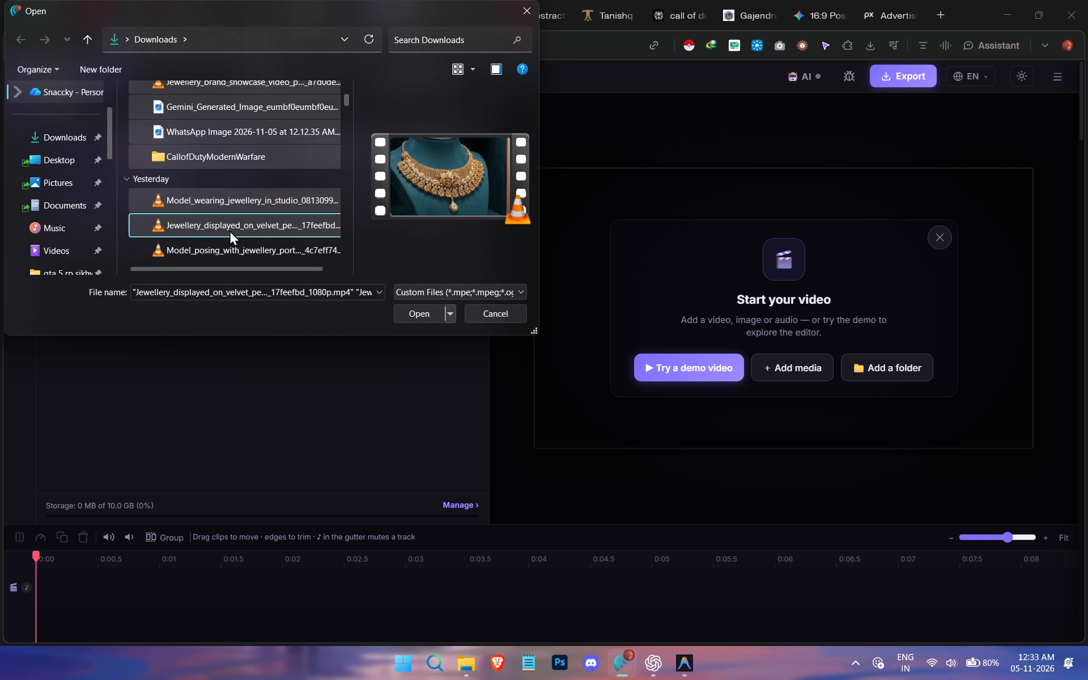
{"action": "left_click", "coordinate": [250, 233]}
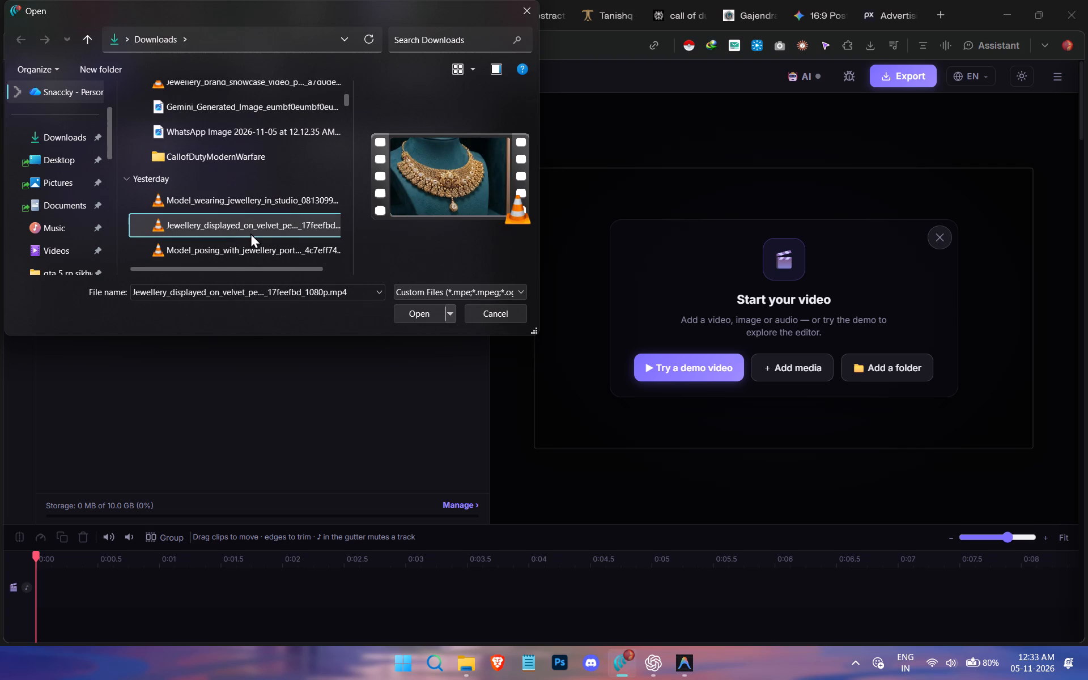
{"action": "left_click", "coordinate": [212, 256], "text": "ctrl"}
{"action": "left_click", "coordinate": [267, 199], "text": "ctrl"}
{"action": "scroll", "coordinate": [267, 199], "scroll_direction": "up", "scroll_amount": 2}
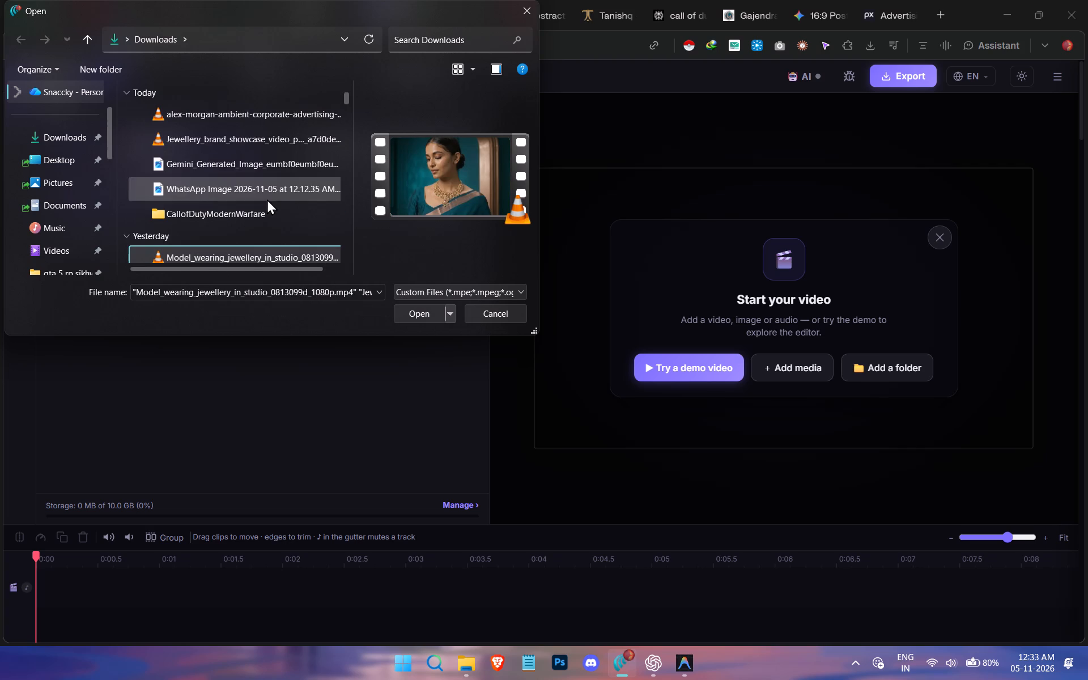
{"action": "left_click", "coordinate": [253, 126], "text": "ctrl"}
{"action": "left_click", "coordinate": [271, 116], "text": "ctrl"}
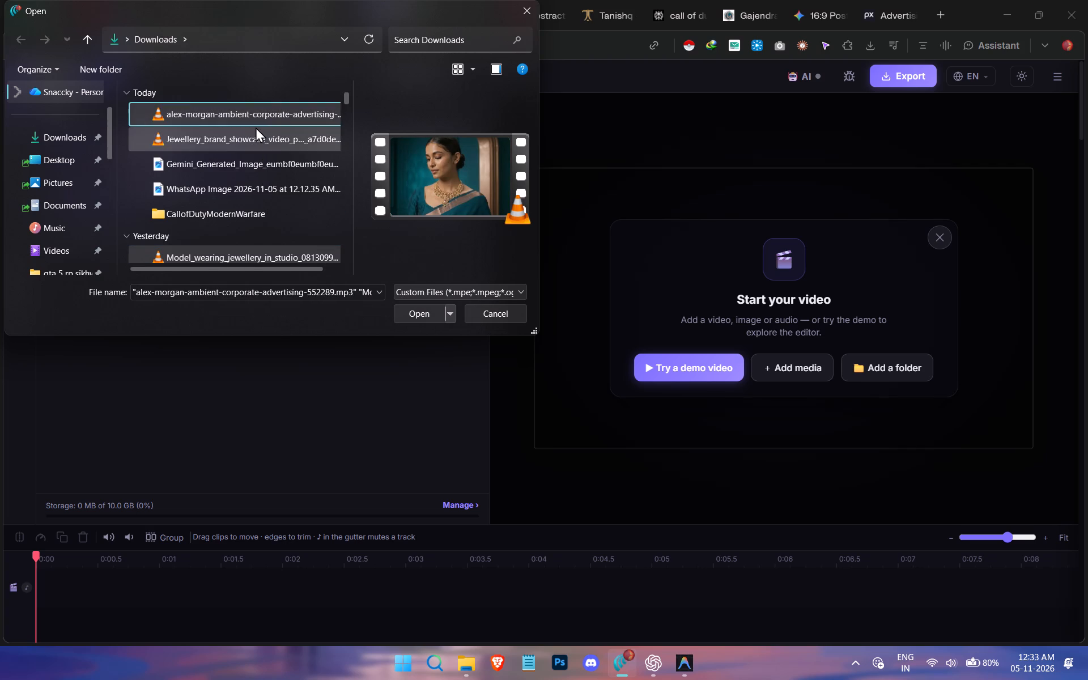
{"action": "left_click", "coordinate": [256, 127], "text": "ctrl"}
{"action": "scroll", "coordinate": [256, 127], "scroll_direction": "down", "scroll_amount": 1}
{"action": "scroll", "coordinate": [288, 142], "scroll_direction": "up", "scroll_amount": 1}
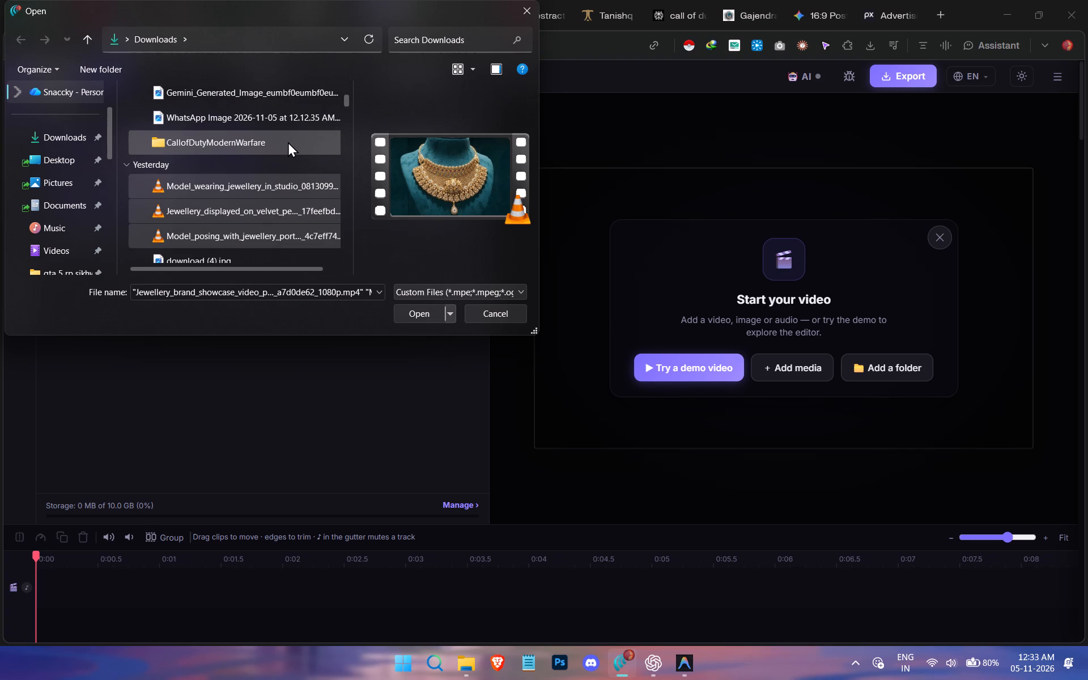
{"action": "scroll", "coordinate": [288, 142], "scroll_direction": "up", "scroll_amount": 1}
{"action": "left_click", "coordinate": [410, 317]}
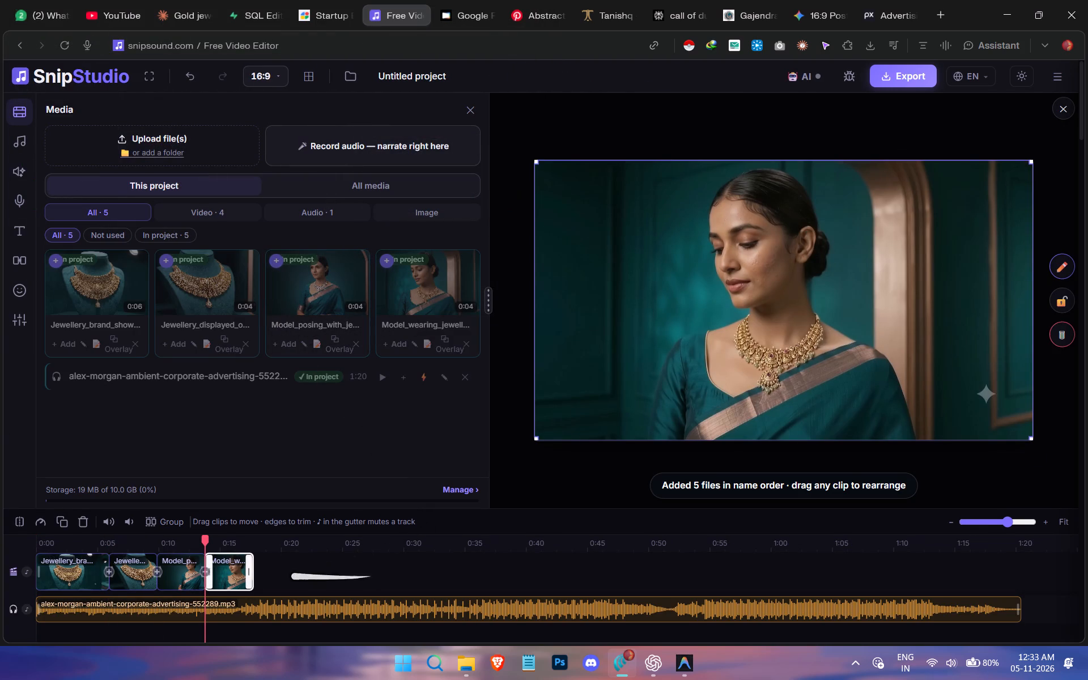
Rearrange the video track so the Model_posing clip comes first and the Jewellery_brand_showcase clip comes last.
{"action": "scroll", "coordinate": [228, 559], "scroll_direction": "left", "scroll_amount": 3}
{"action": "scroll", "coordinate": [228, 559], "scroll_direction": "right", "scroll_amount": 1}
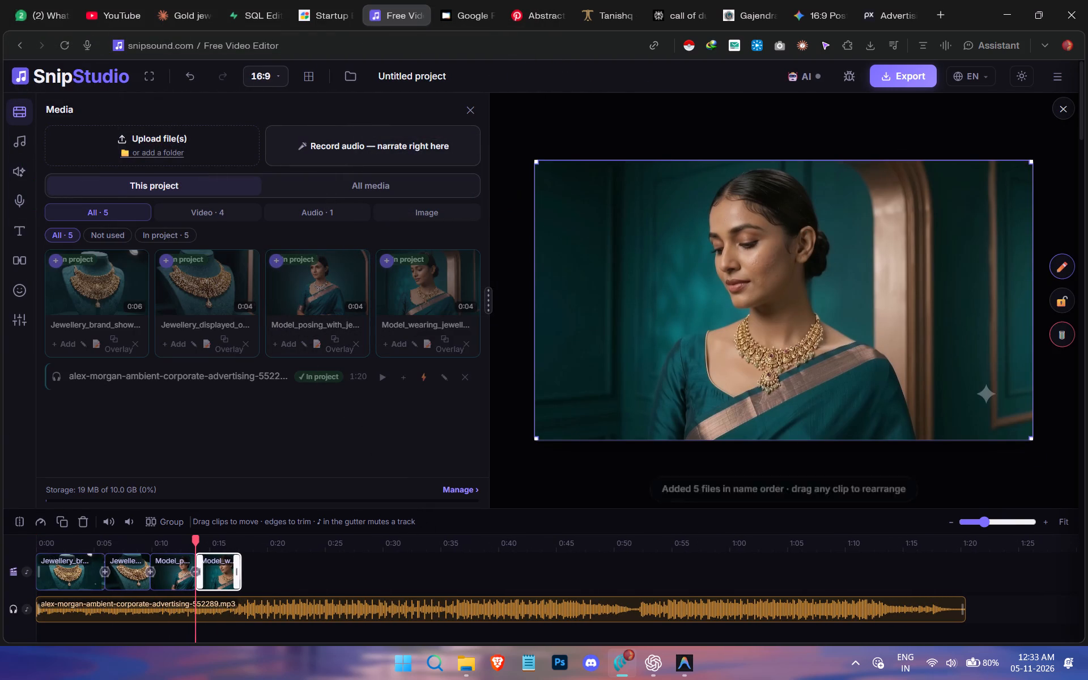
{"action": "scroll", "coordinate": [228, 559], "scroll_direction": "right", "scroll_amount": 1}
{"action": "left_click", "coordinate": [65, 585]}
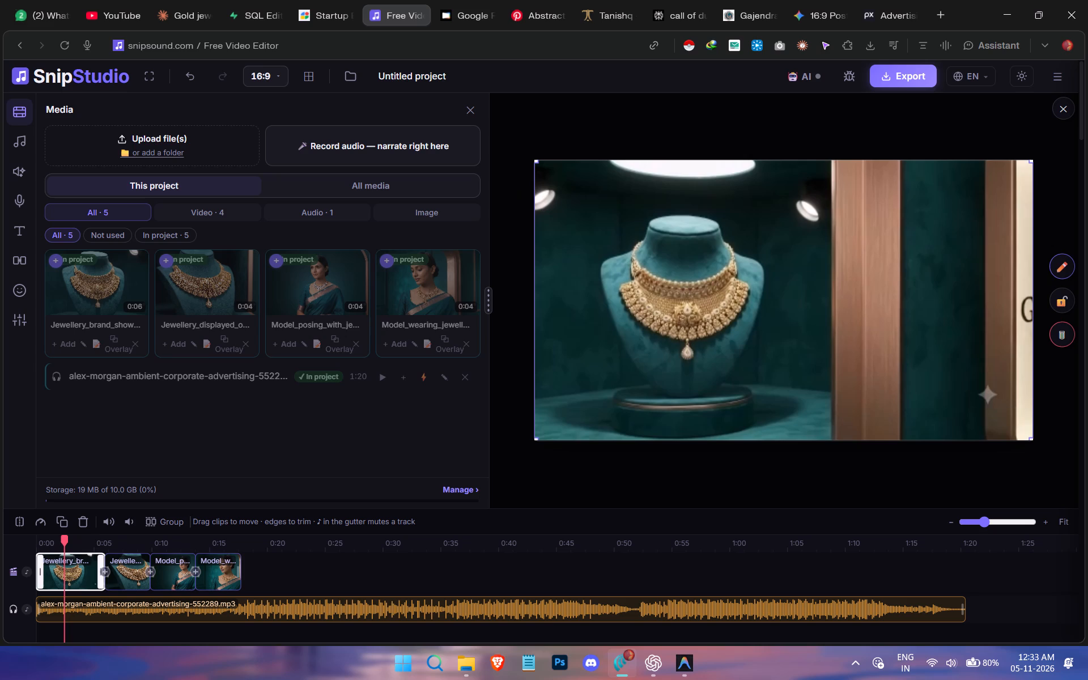
{"action": "left_click_drag", "start_coordinate": [69, 585], "coordinate": [130, 577]}
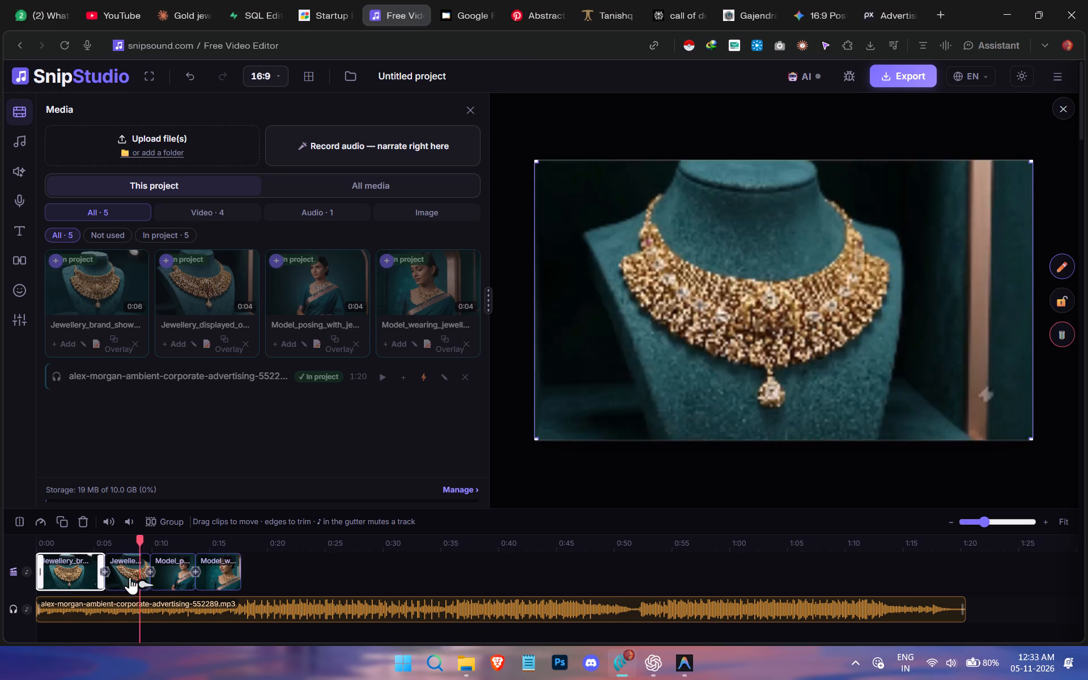
{"action": "left_click_drag", "start_coordinate": [130, 577], "coordinate": [91, 569]}
{"action": "left_click_drag", "start_coordinate": [74, 569], "coordinate": [248, 556]}
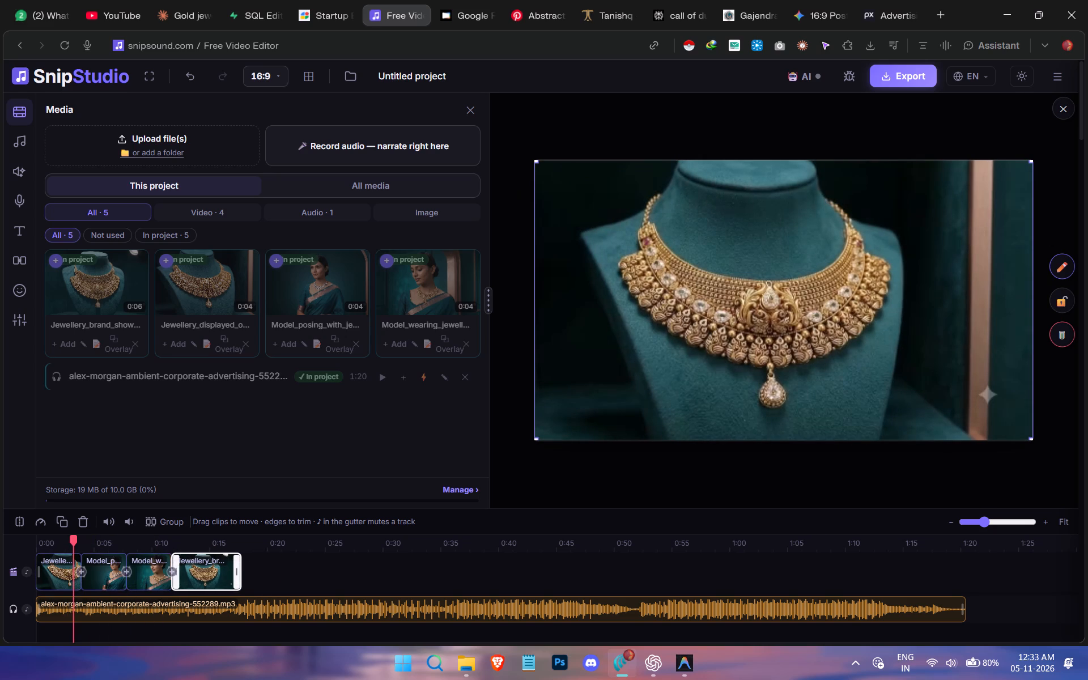
{"action": "left_click_drag", "start_coordinate": [105, 583], "coordinate": [46, 579]}
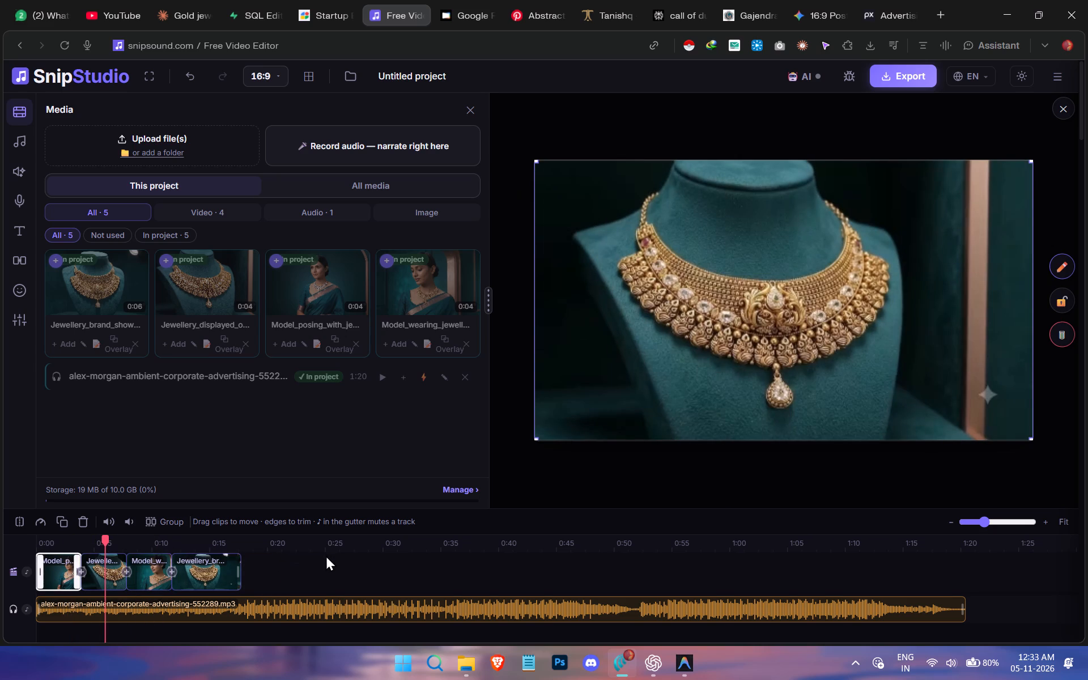
{"action": "left_click", "coordinate": [326, 555]}
Mute each of the four video clips on the timeline.
{"action": "left_click", "coordinate": [49, 576]}
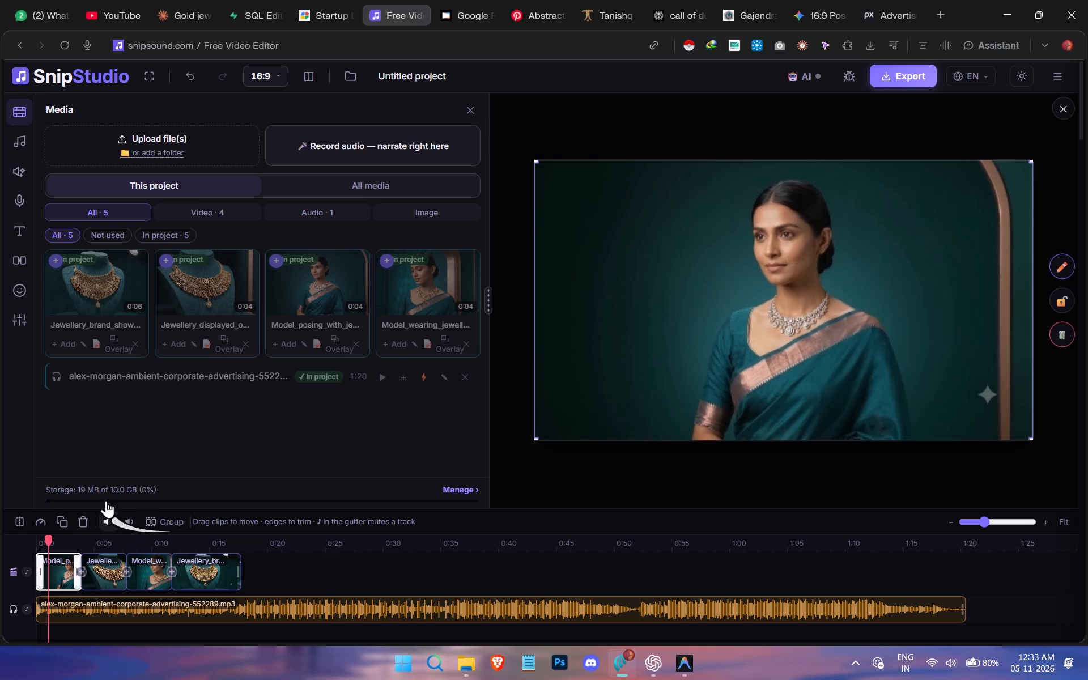
{"action": "left_click", "coordinate": [126, 524]}
{"action": "left_click", "coordinate": [99, 577]}
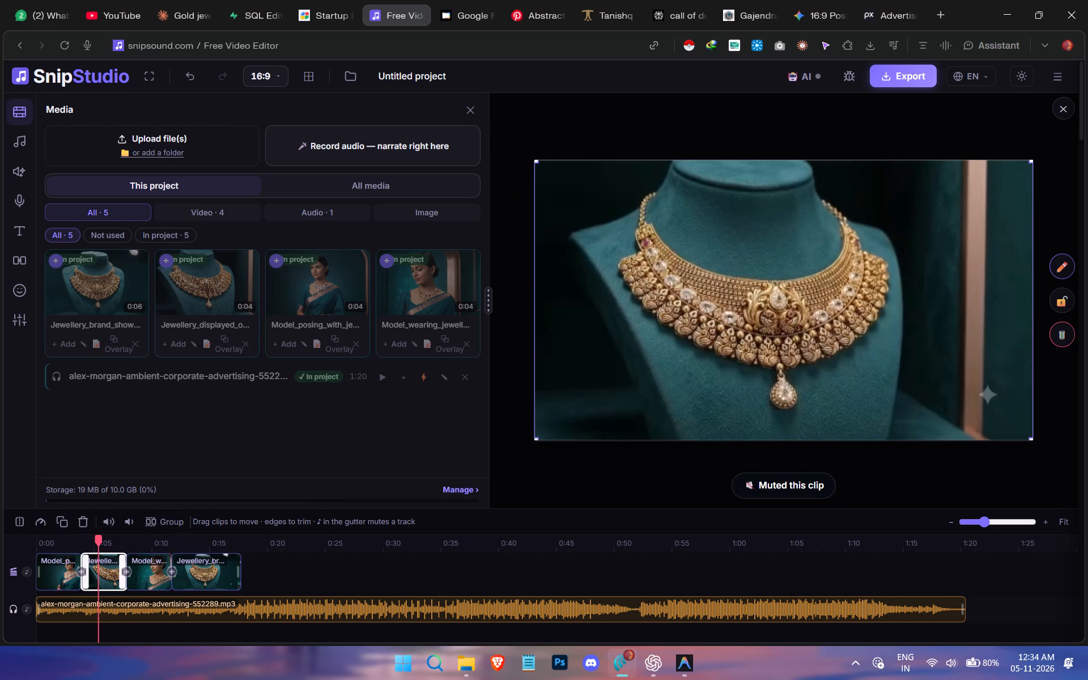
{"action": "left_click", "coordinate": [131, 521]}
{"action": "left_click", "coordinate": [152, 564]}
{"action": "left_click", "coordinate": [132, 522]}
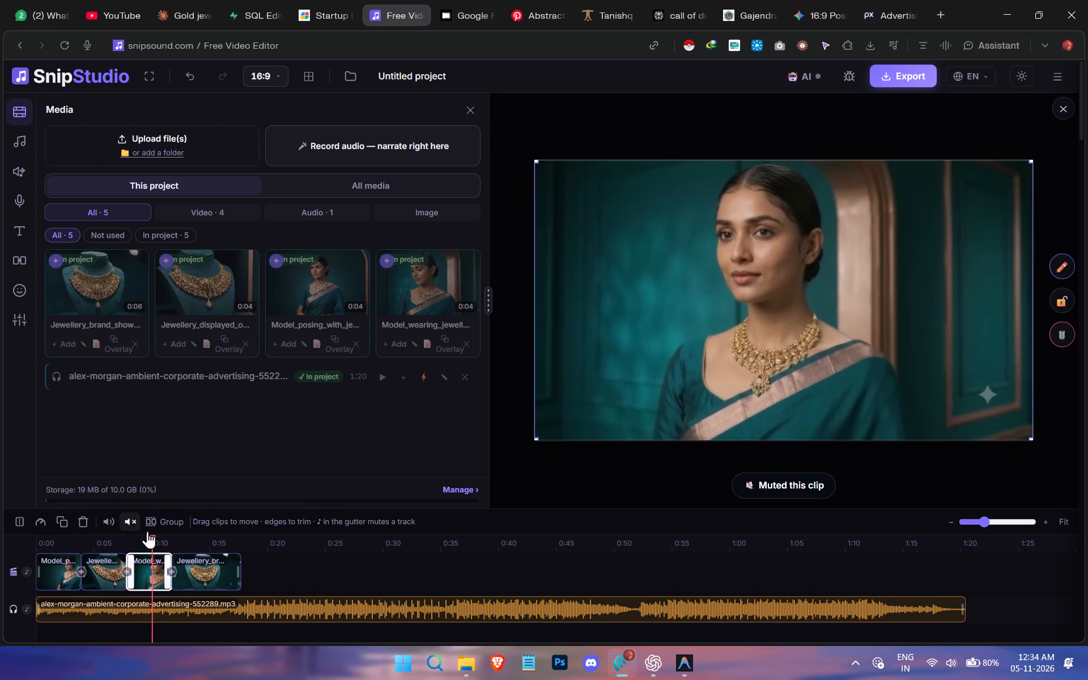
{"action": "left_click", "coordinate": [192, 560]}
{"action": "left_click", "coordinate": [131, 520]}
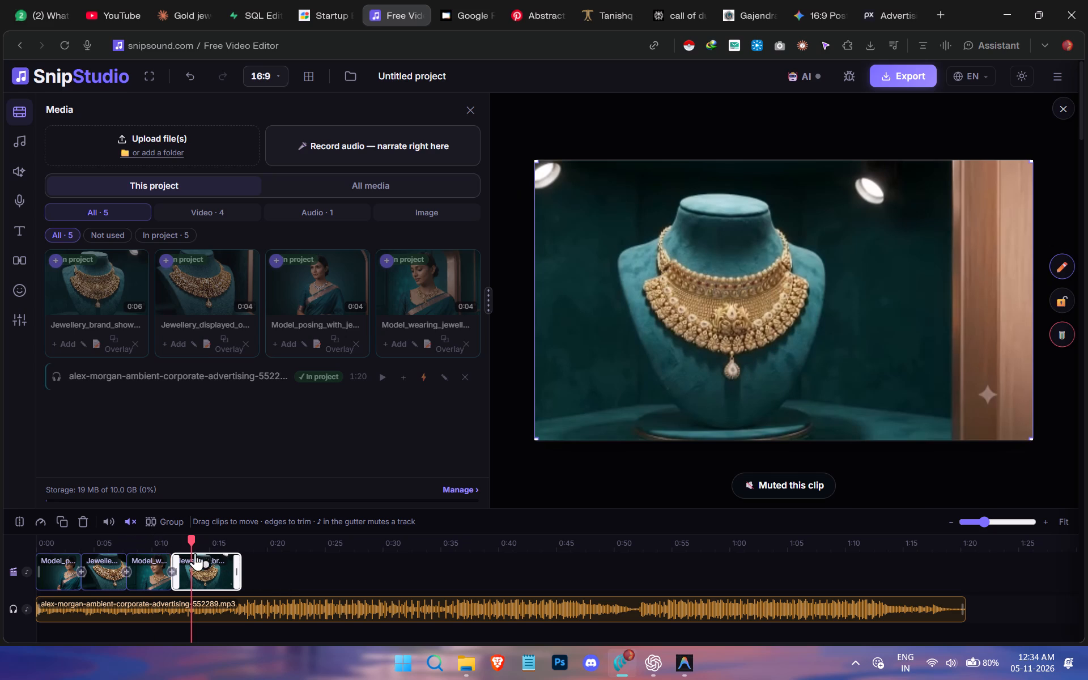
Split the music track at about 0:17.86, at the end of the last video clip, delete the remainder, and rewind the playhead to the start.
{"action": "left_click_drag", "start_coordinate": [188, 547], "coordinate": [244, 550]}
{"action": "left_click", "coordinate": [257, 595]}
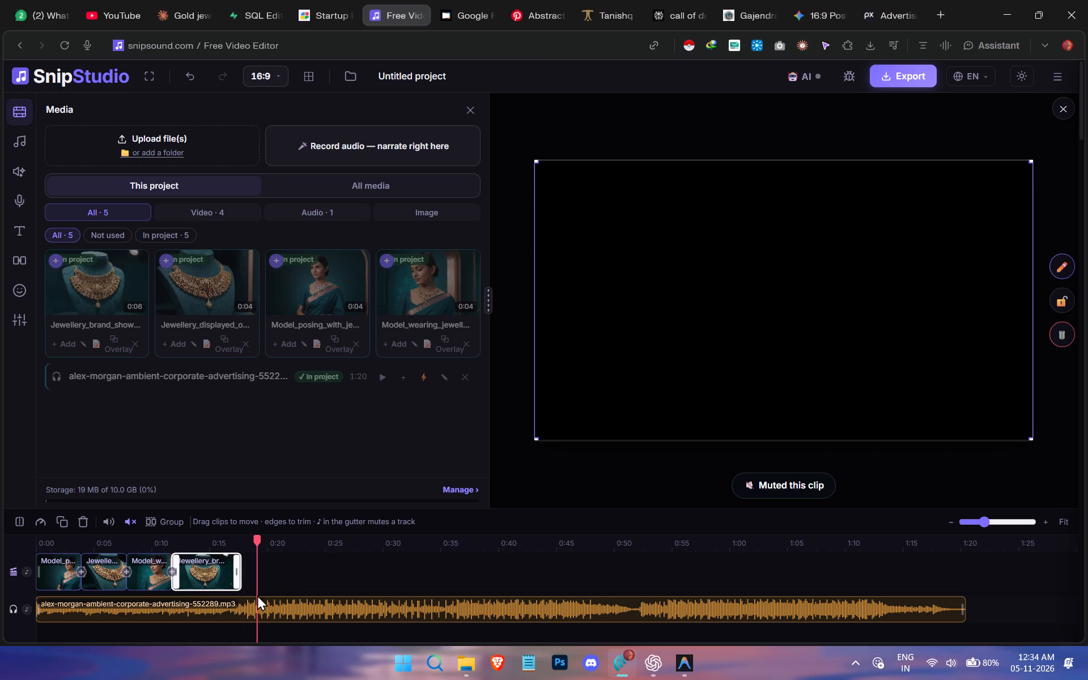
{"action": "left_click", "coordinate": [234, 607]}
{"action": "left_click", "coordinate": [241, 607]}
{"action": "left_click_drag", "start_coordinate": [241, 607], "coordinate": [233, 607]}
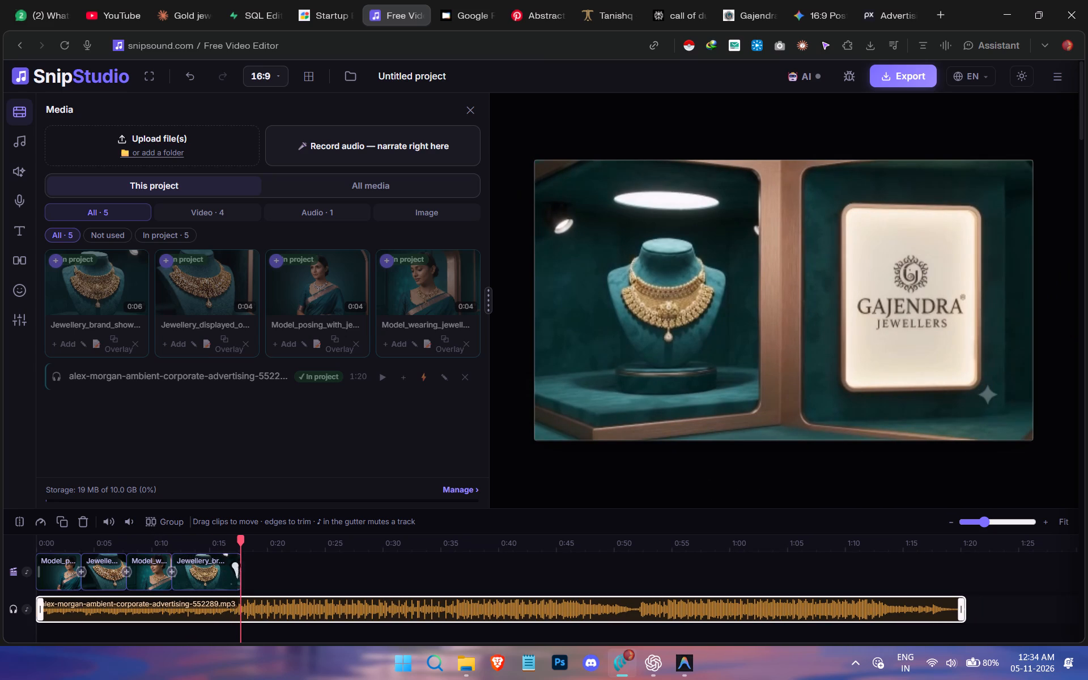
{"action": "left_click", "coordinate": [240, 542]}
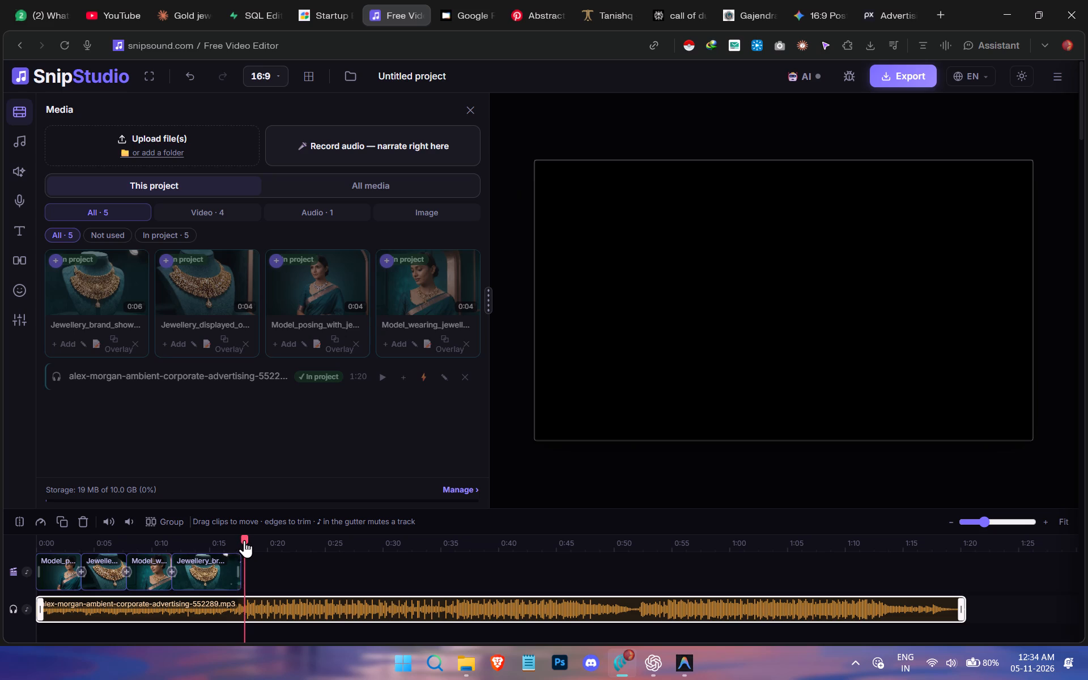
{"action": "left_click", "coordinate": [244, 530]}
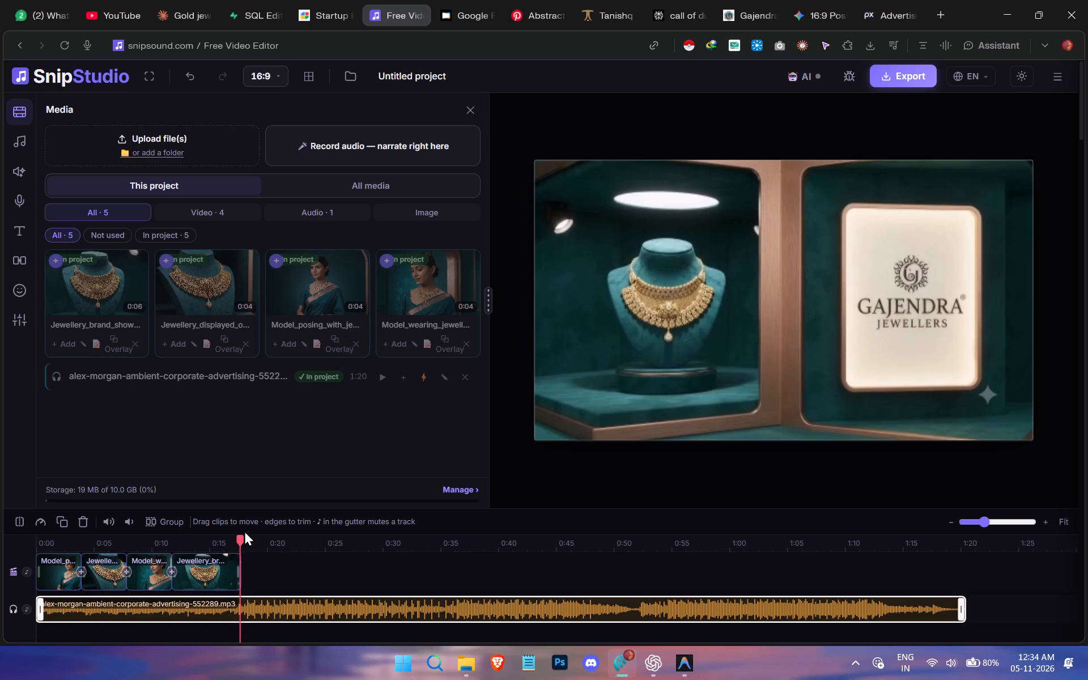
{"action": "left_click", "coordinate": [241, 535]}
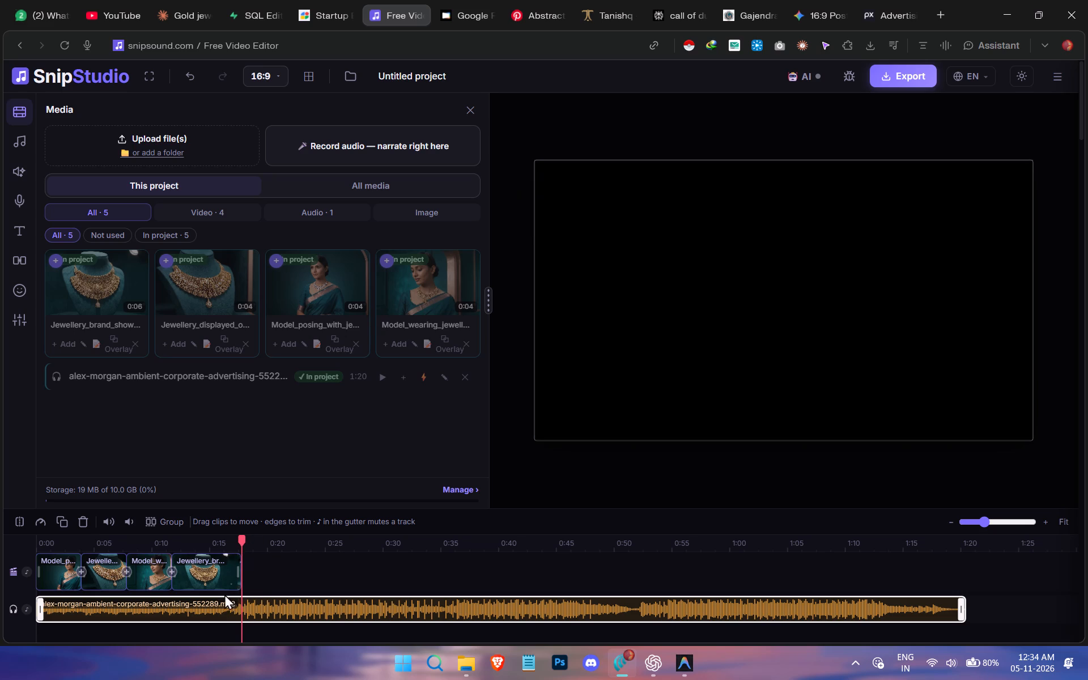
{"action": "left_click", "coordinate": [252, 609]}
{"action": "left_click_drag", "start_coordinate": [252, 609], "coordinate": [248, 609]}
{"action": "left_click_drag", "start_coordinate": [248, 609], "coordinate": [241, 610]}
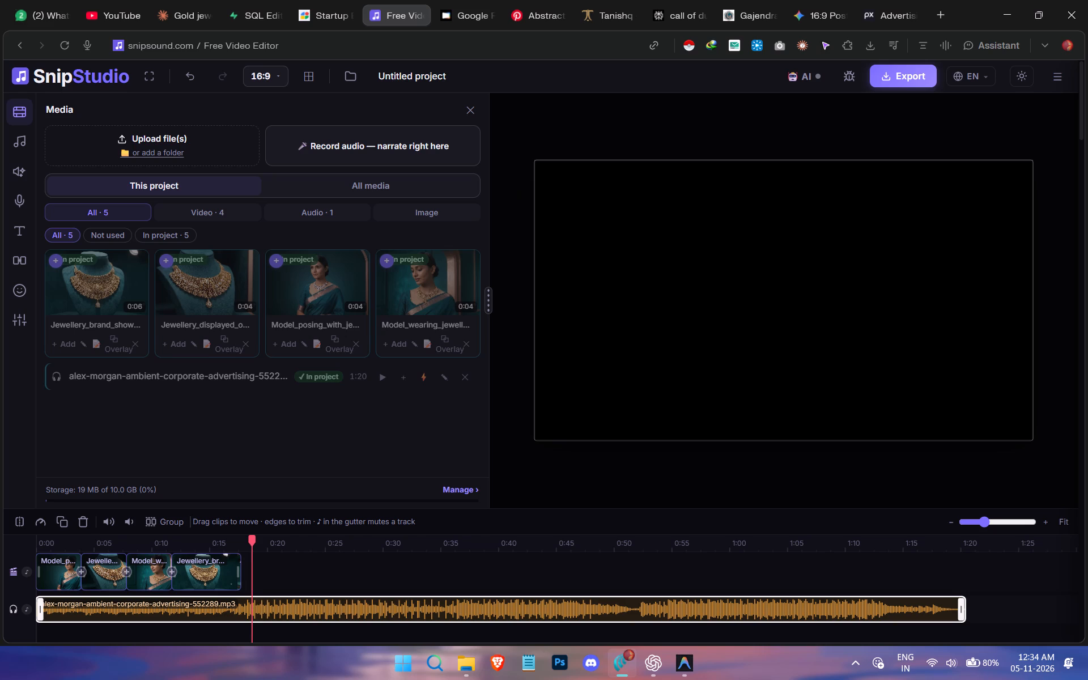
{"action": "left_click_drag", "start_coordinate": [254, 599], "coordinate": [246, 600]}
{"action": "triple_click", "coordinate": [246, 600]}
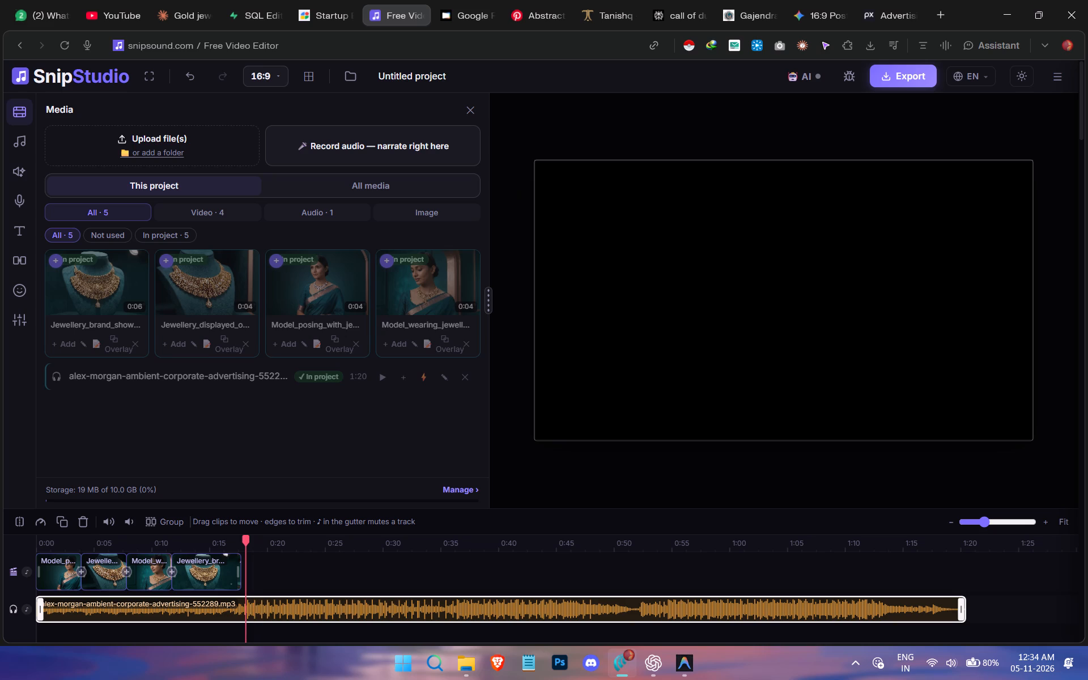
{"action": "double_click", "coordinate": [244, 600]}
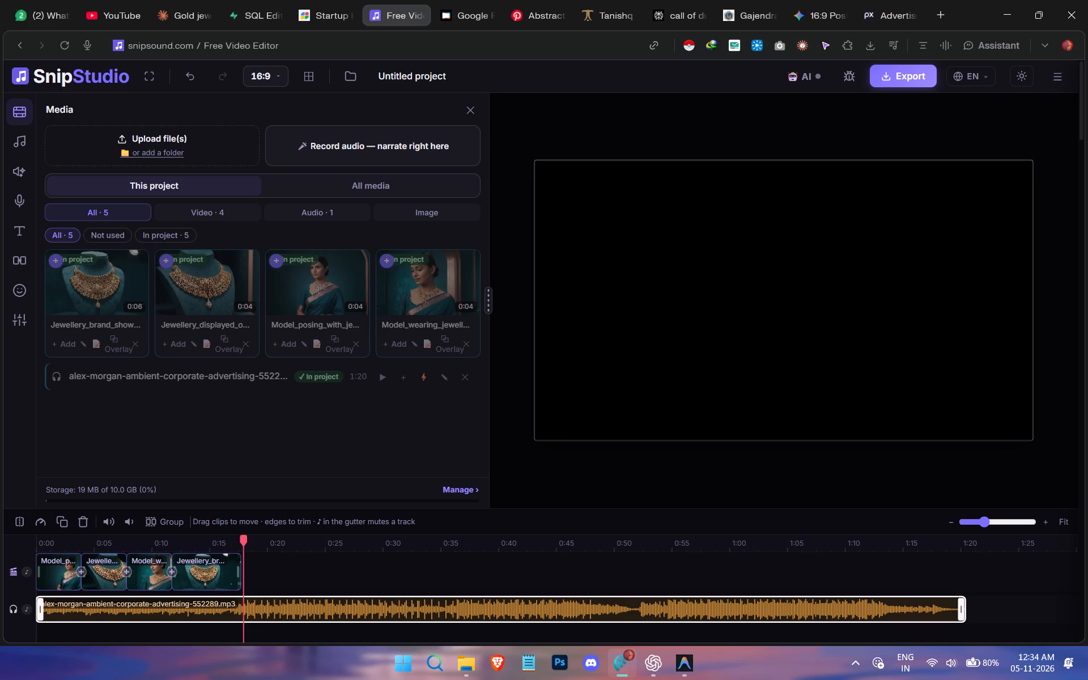
{"action": "double_click", "coordinate": [243, 598]}
{"action": "left_click", "coordinate": [20, 522]}
{"action": "left_click", "coordinate": [368, 615]}
{"action": "key", "text": "Delete"}
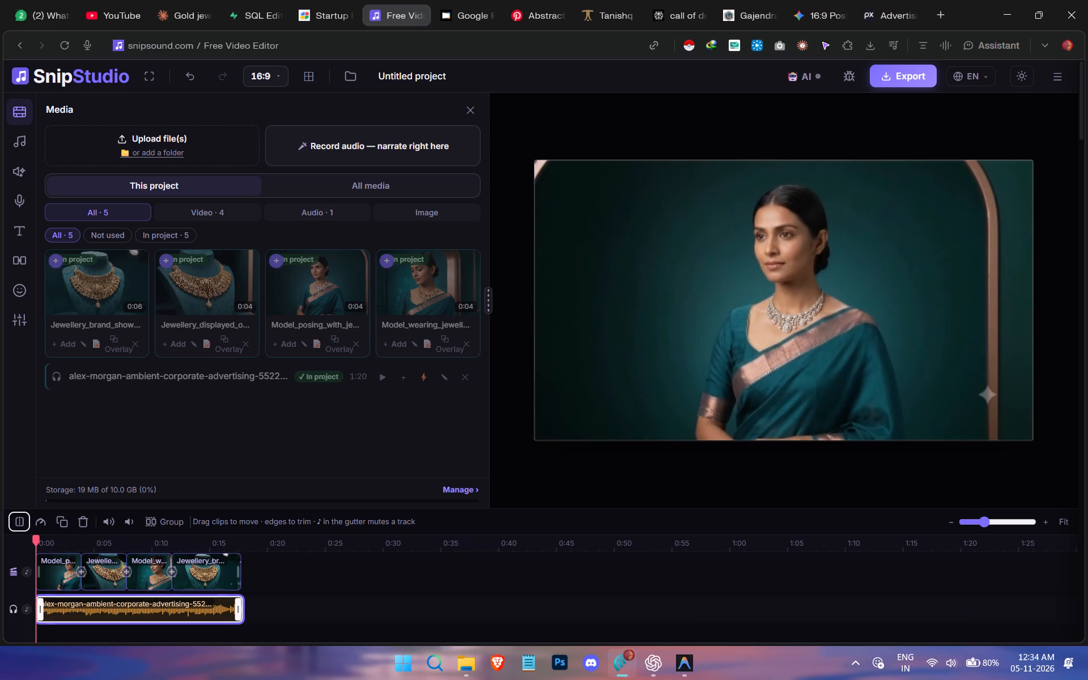
{"action": "left_click", "coordinate": [420, 605]}
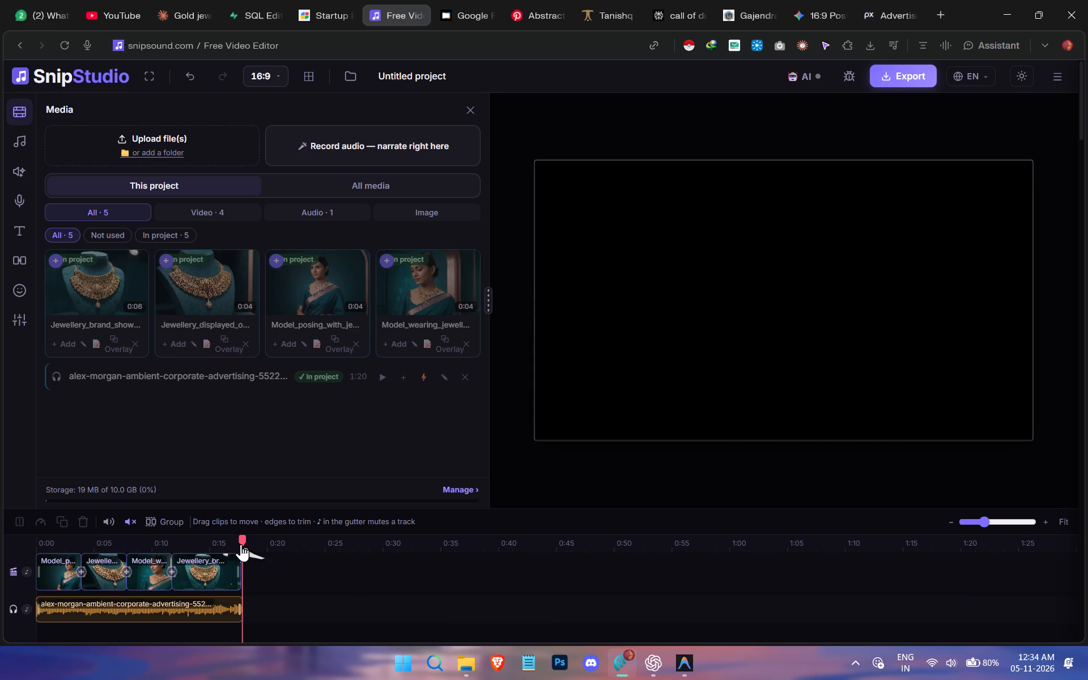
{"action": "left_click_drag", "start_coordinate": [241, 541], "coordinate": [28, 544]}
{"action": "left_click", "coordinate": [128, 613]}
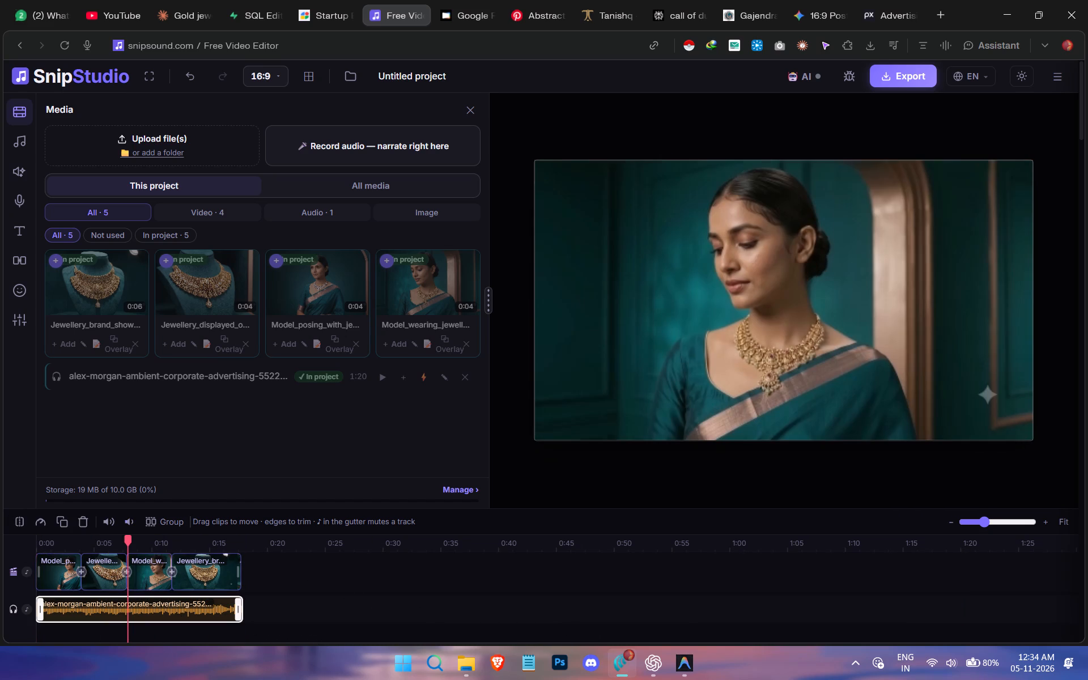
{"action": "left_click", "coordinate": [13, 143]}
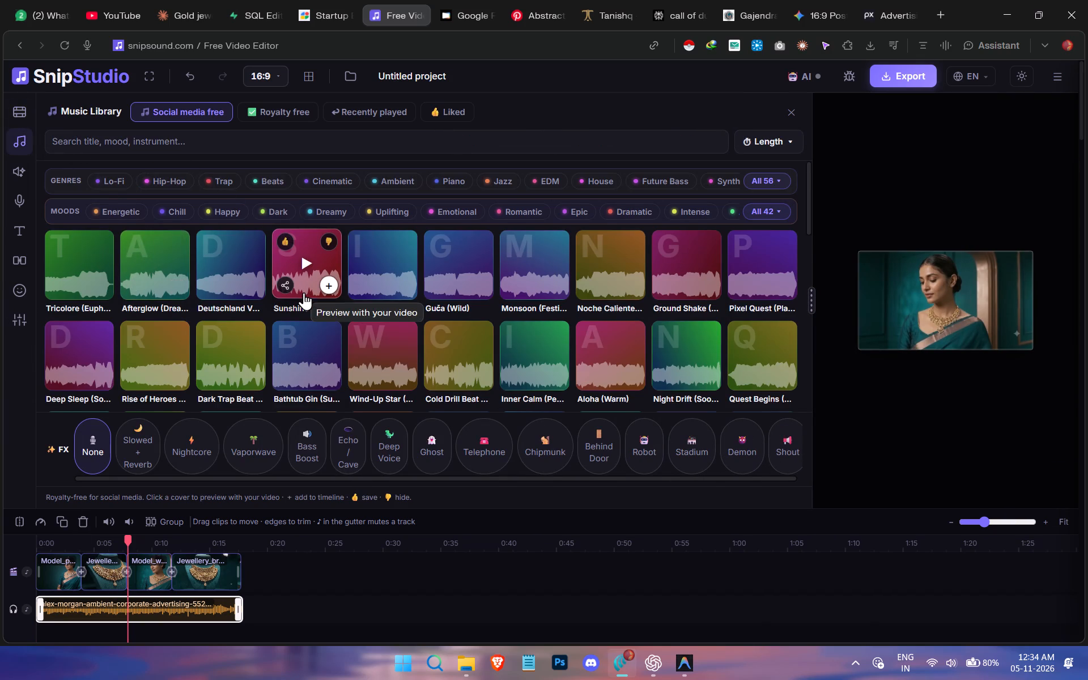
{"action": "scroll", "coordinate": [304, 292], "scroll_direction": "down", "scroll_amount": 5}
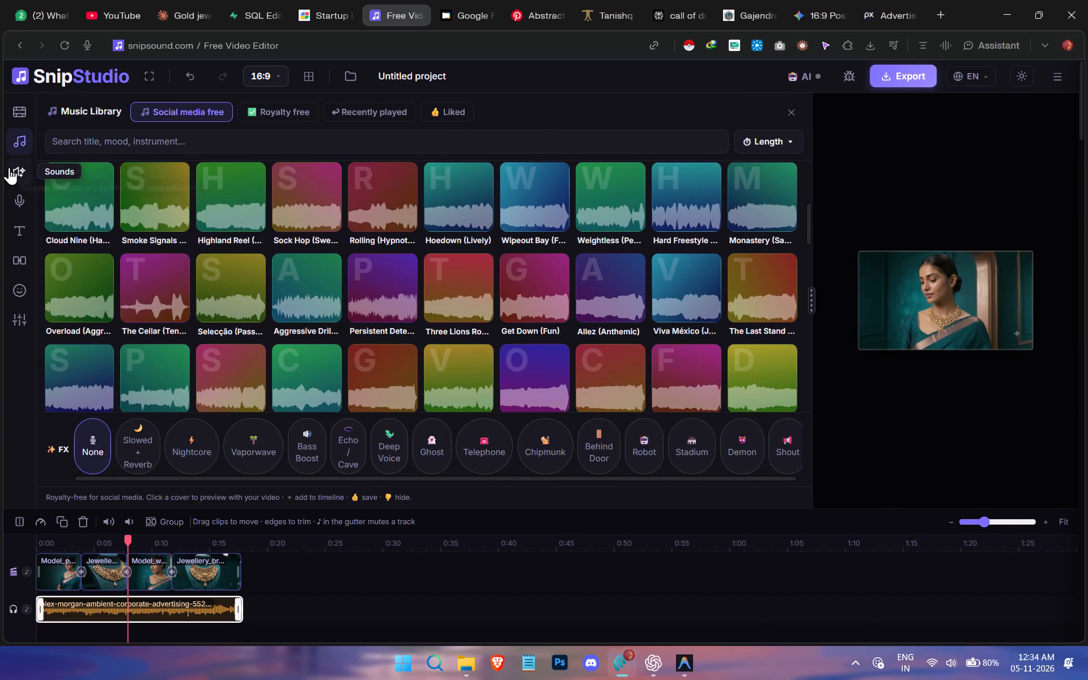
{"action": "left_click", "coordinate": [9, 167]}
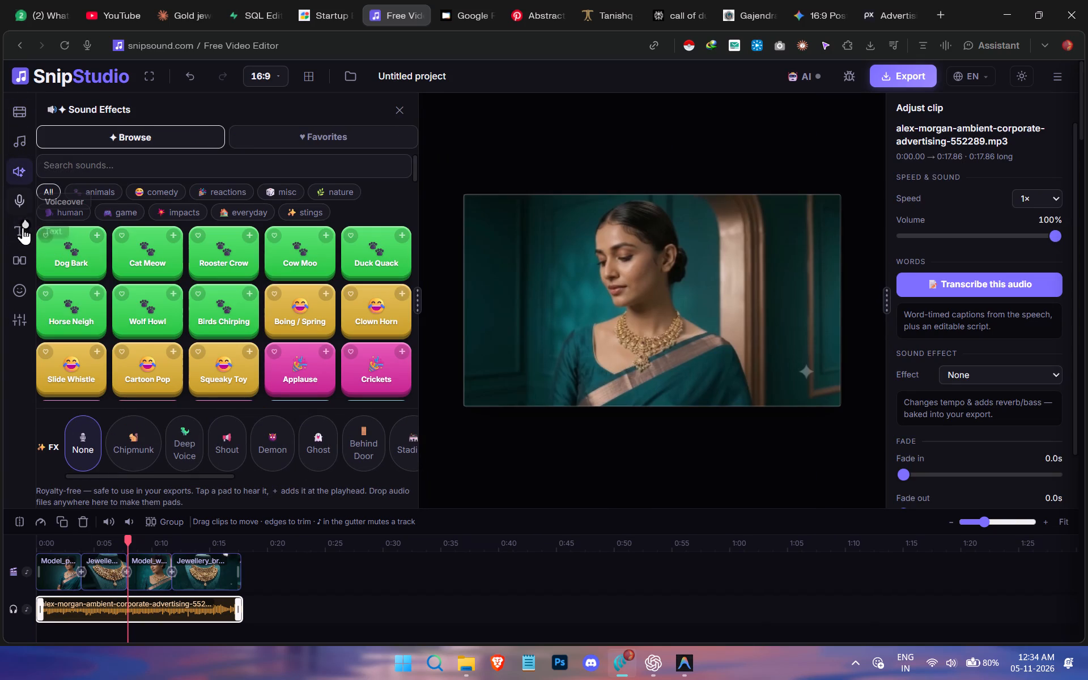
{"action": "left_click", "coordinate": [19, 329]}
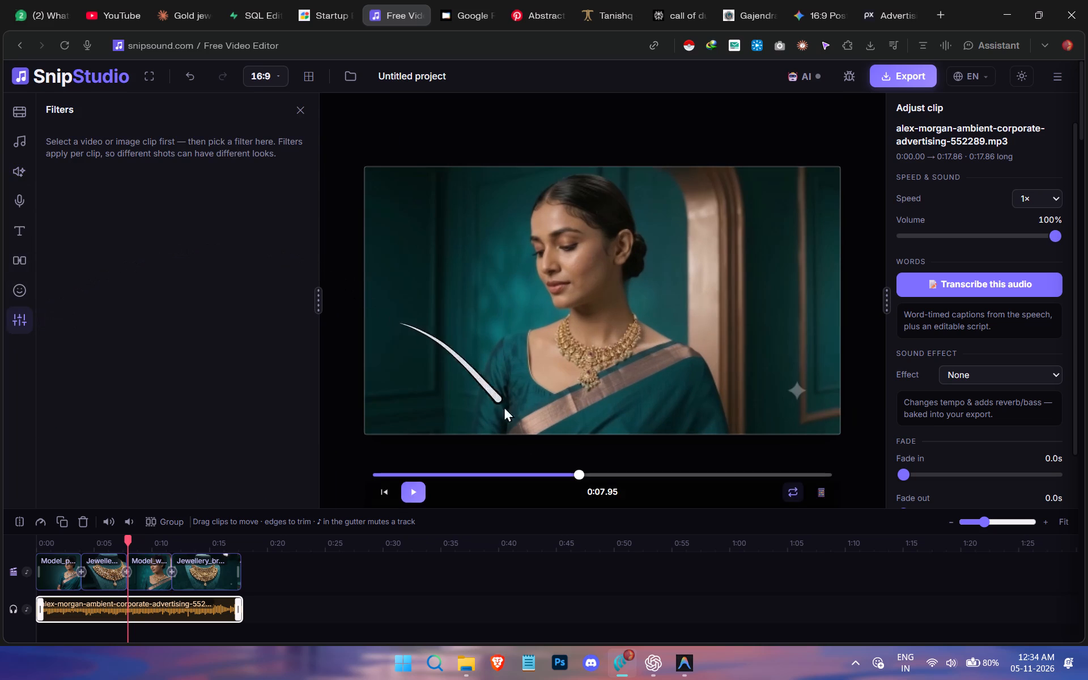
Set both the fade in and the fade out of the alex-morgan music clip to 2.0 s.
{"action": "left_click", "coordinate": [190, 609]}
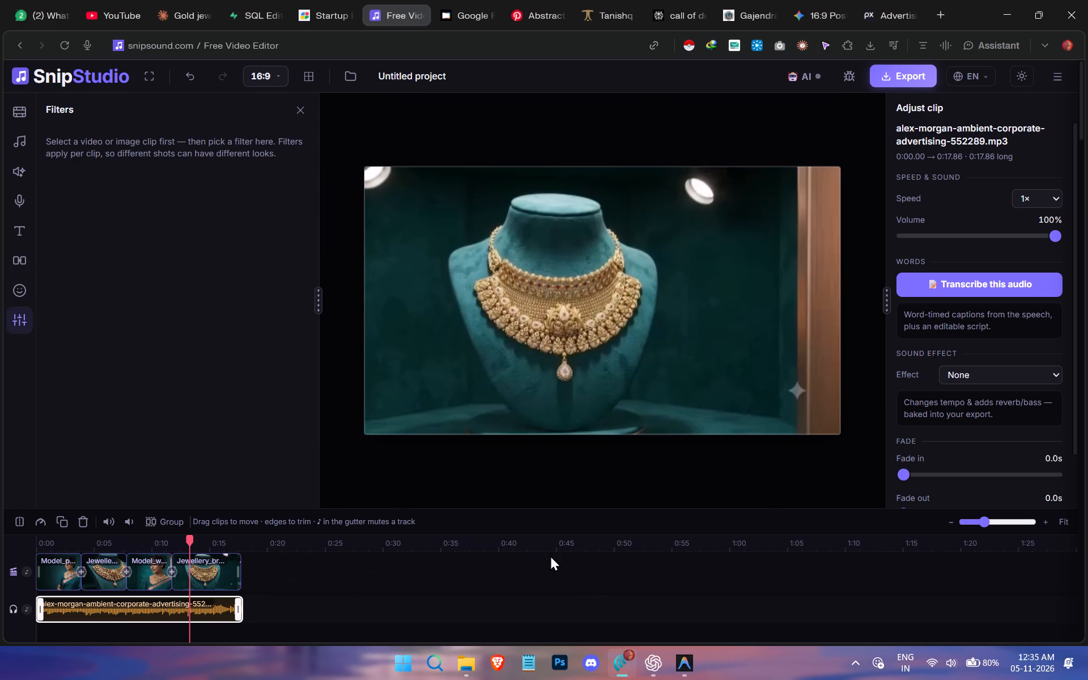
{"action": "scroll", "coordinate": [993, 367], "scroll_direction": "down", "scroll_amount": 1}
{"action": "left_click", "coordinate": [997, 321]}
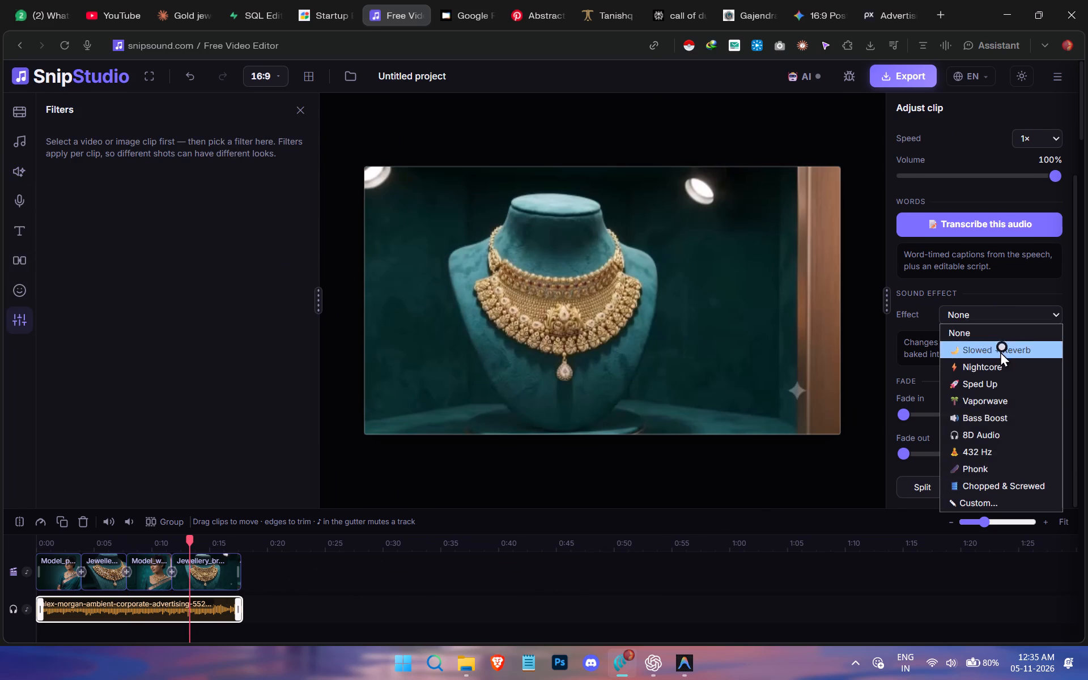
{"action": "scroll", "coordinate": [1009, 445], "scroll_direction": "down", "scroll_amount": 4}
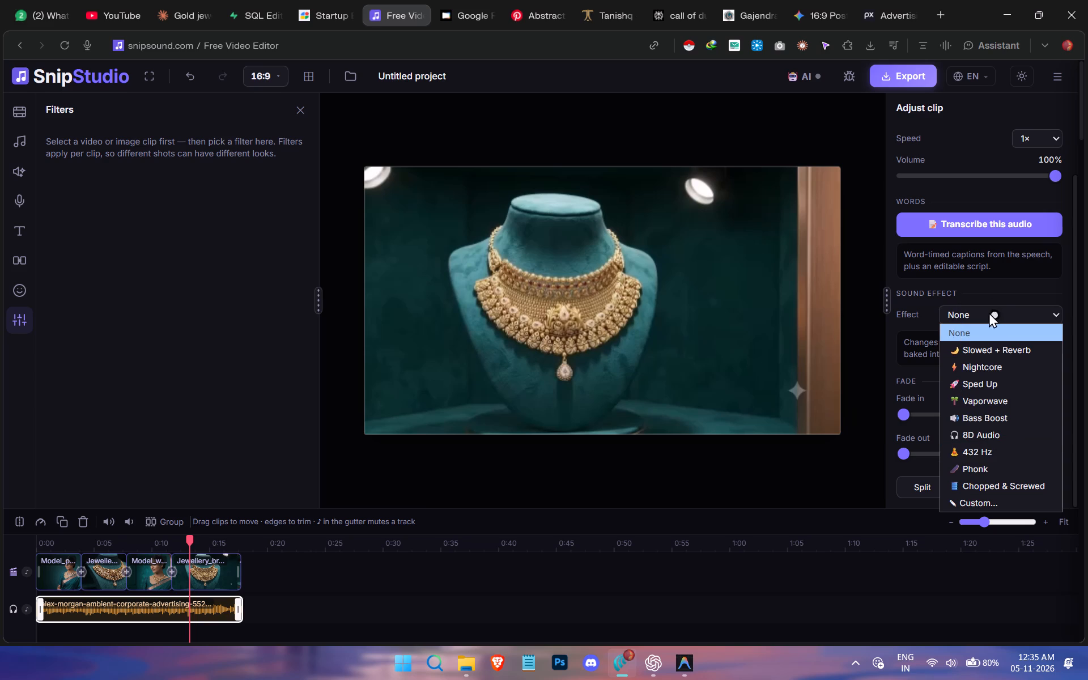
{"action": "left_click", "coordinate": [987, 313]}
{"action": "scroll", "coordinate": [958, 436], "scroll_direction": "down", "scroll_amount": 1}
{"action": "double_click", "coordinate": [934, 362]}
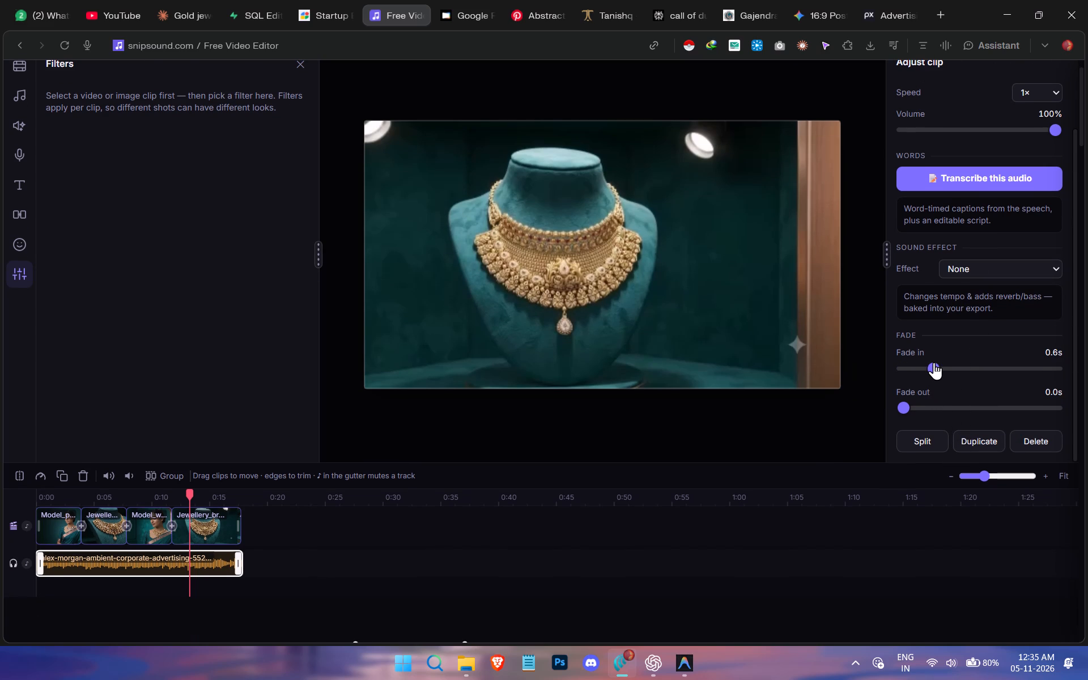
{"action": "left_click_drag", "start_coordinate": [934, 362], "coordinate": [1005, 361]}
{"action": "left_click", "coordinate": [1009, 410]}
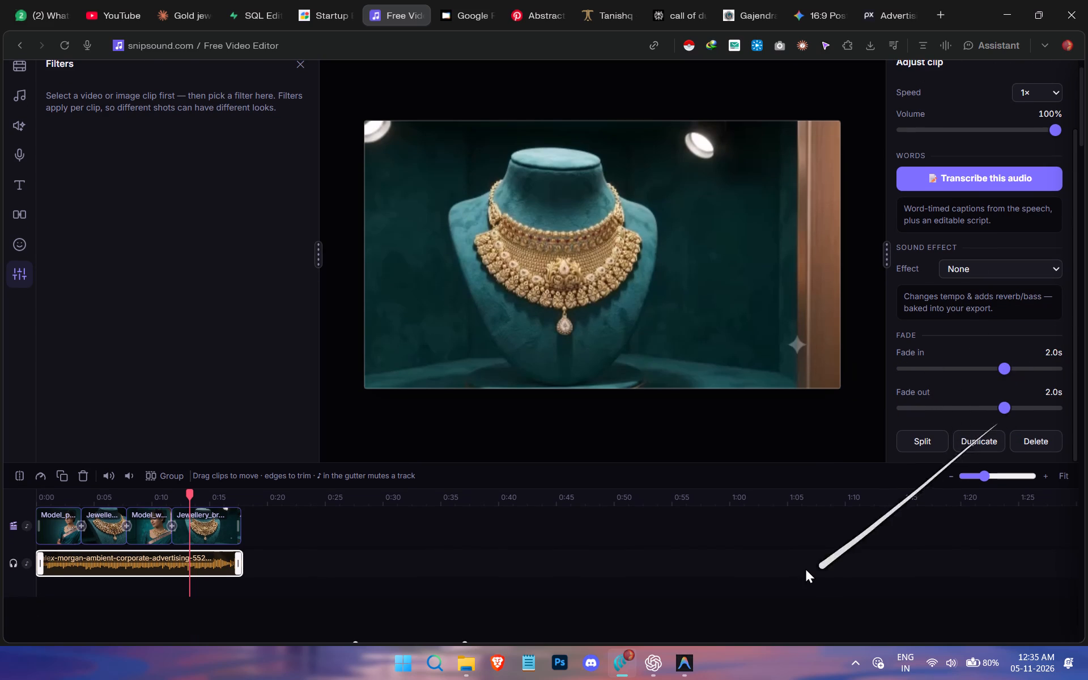
Play the whole timeline from the start to review the clips together with the faded music.
{"action": "scroll", "coordinate": [805, 568], "scroll_direction": "up", "scroll_amount": 7}
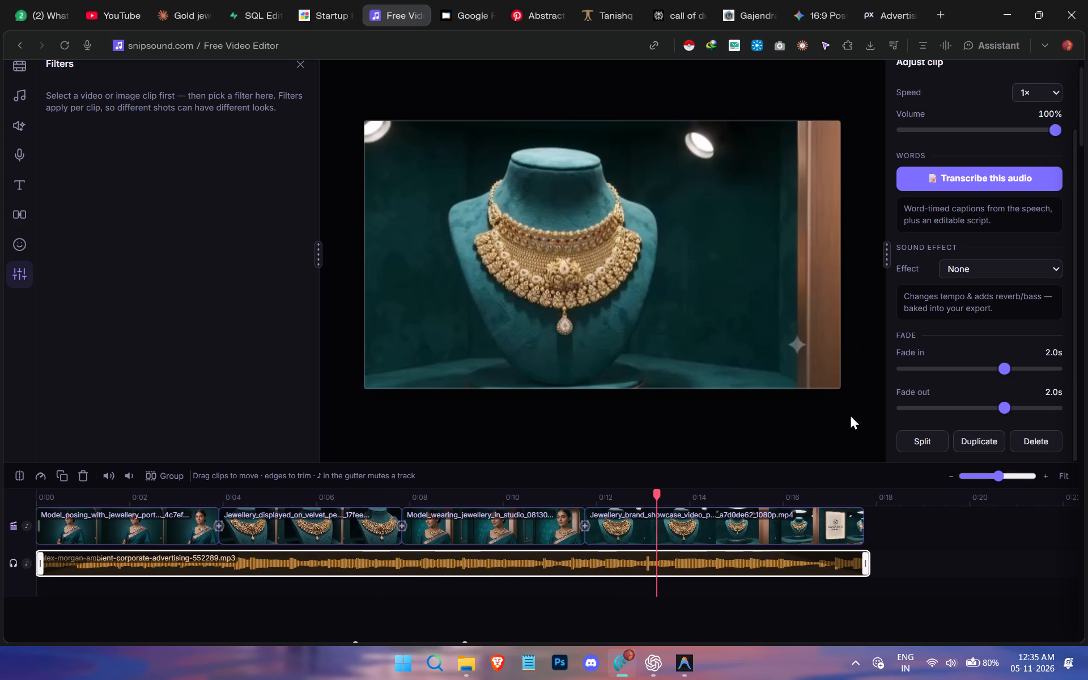
{"action": "left_click_drag", "start_coordinate": [653, 495], "coordinate": [559, 505]}
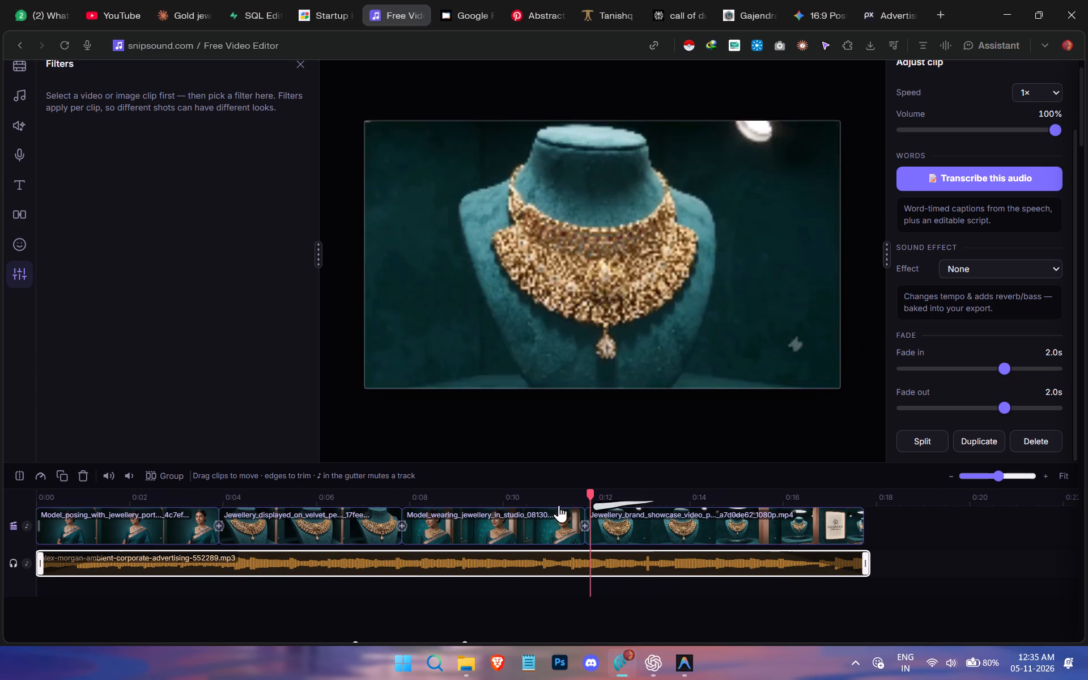
{"action": "left_click_drag", "start_coordinate": [559, 505], "coordinate": [31, 513]}
{"action": "key", "text": "space"}
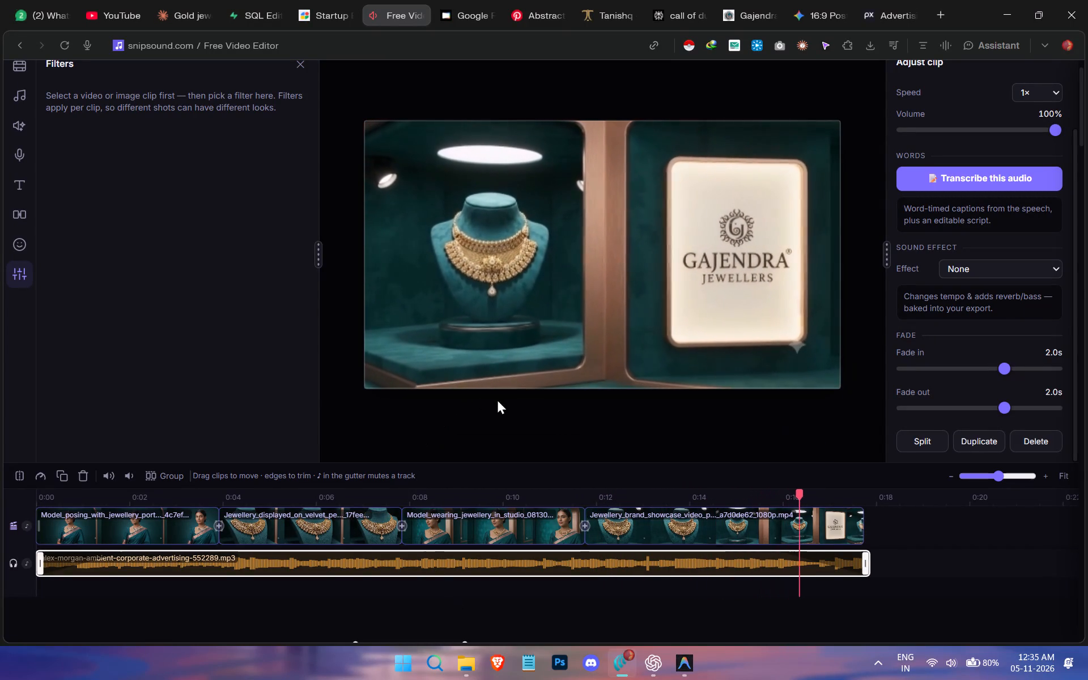
Play the original Jewellery_brand_showcase and Jewellery_displayed videos from Downloads in VLC to check their quality.
{"action": "left_click", "coordinate": [463, 666]}
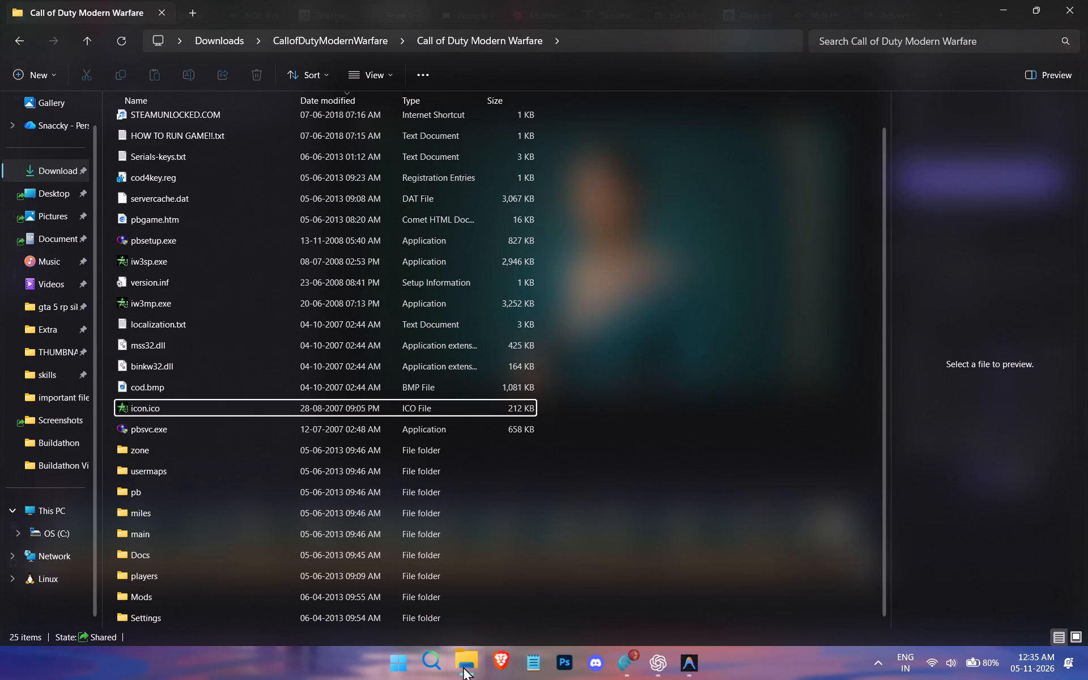
{"action": "left_click", "coordinate": [60, 169]}
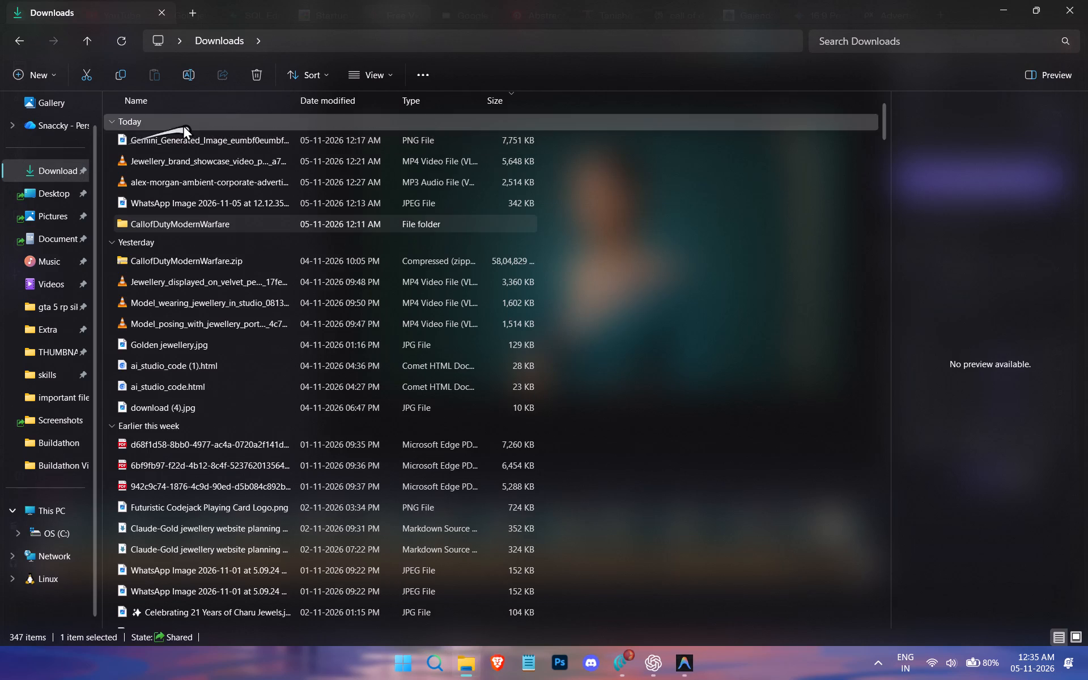
{"action": "double_click", "coordinate": [163, 162]}
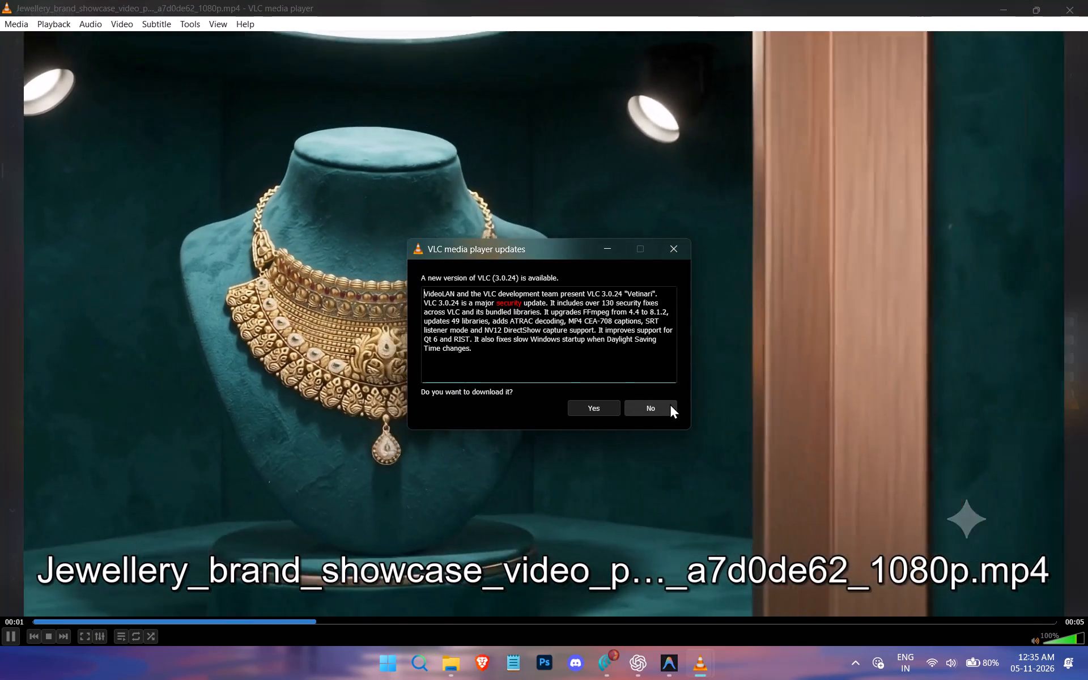
{"action": "left_click", "coordinate": [670, 403]}
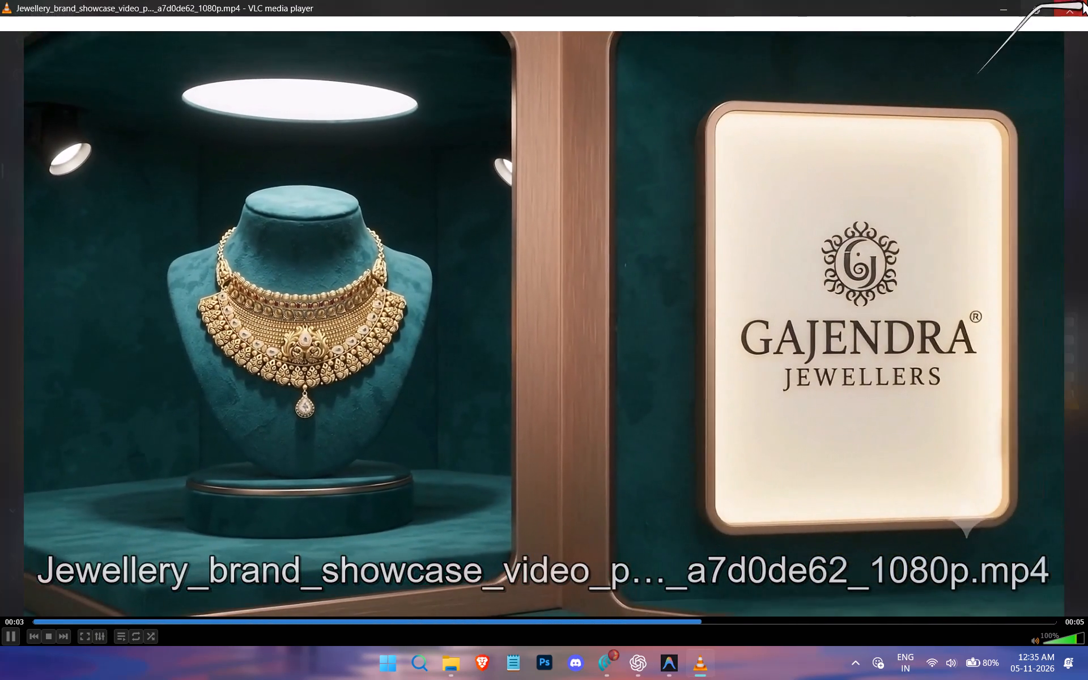
{"action": "left_click", "coordinate": [1082, 0]}
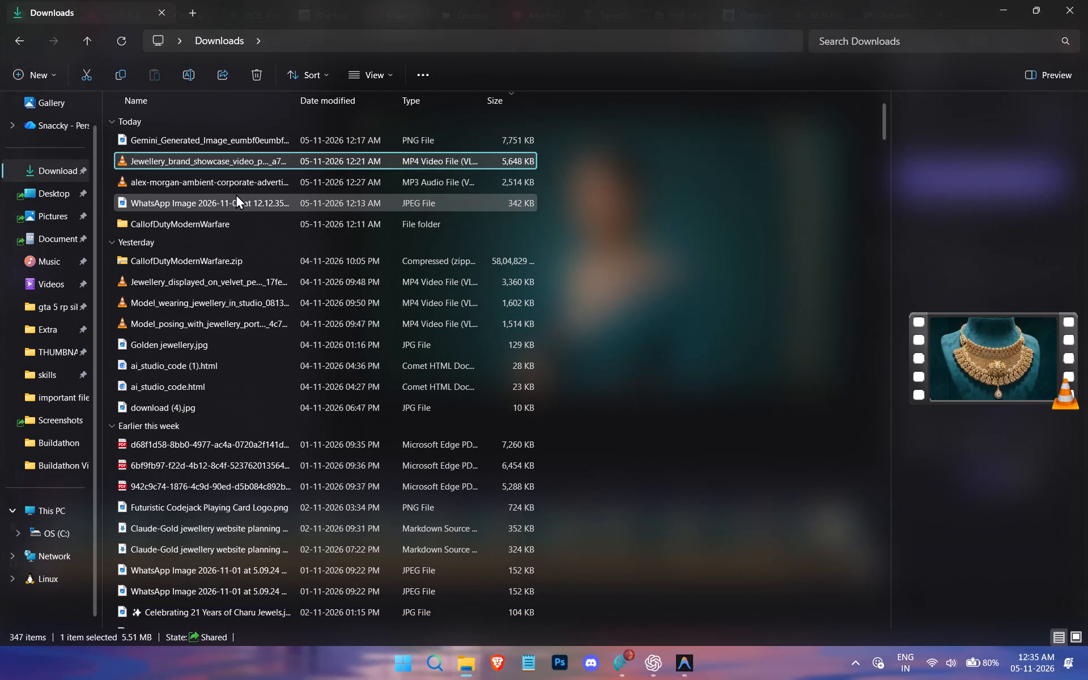
{"action": "double_click", "coordinate": [248, 280]}
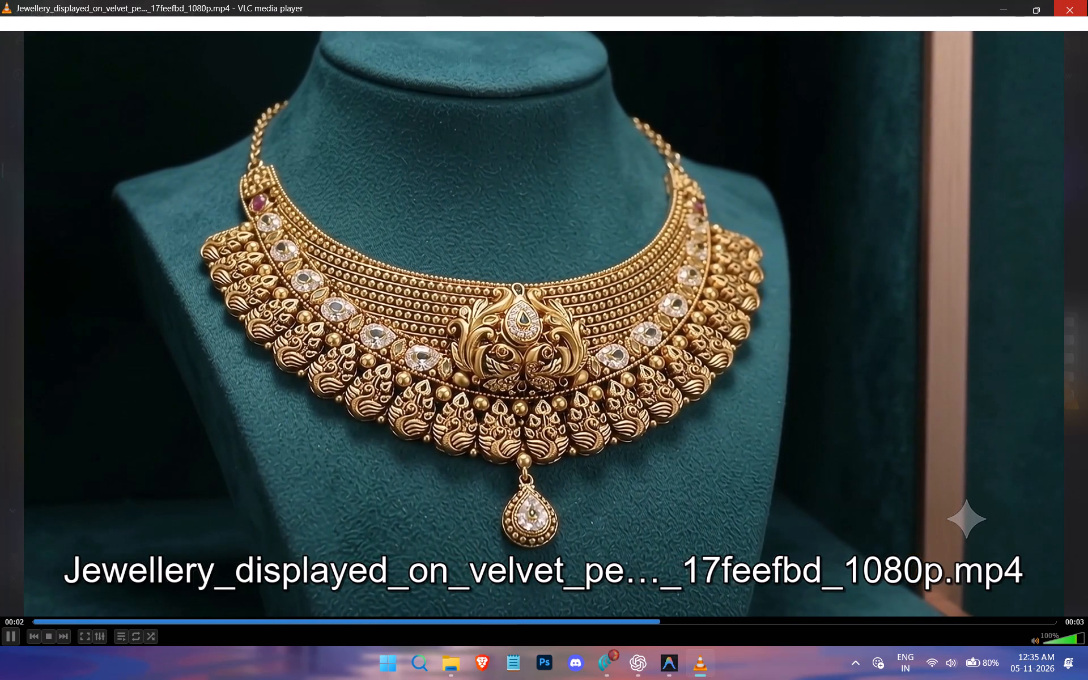
{"action": "left_click", "coordinate": [1087, 0]}
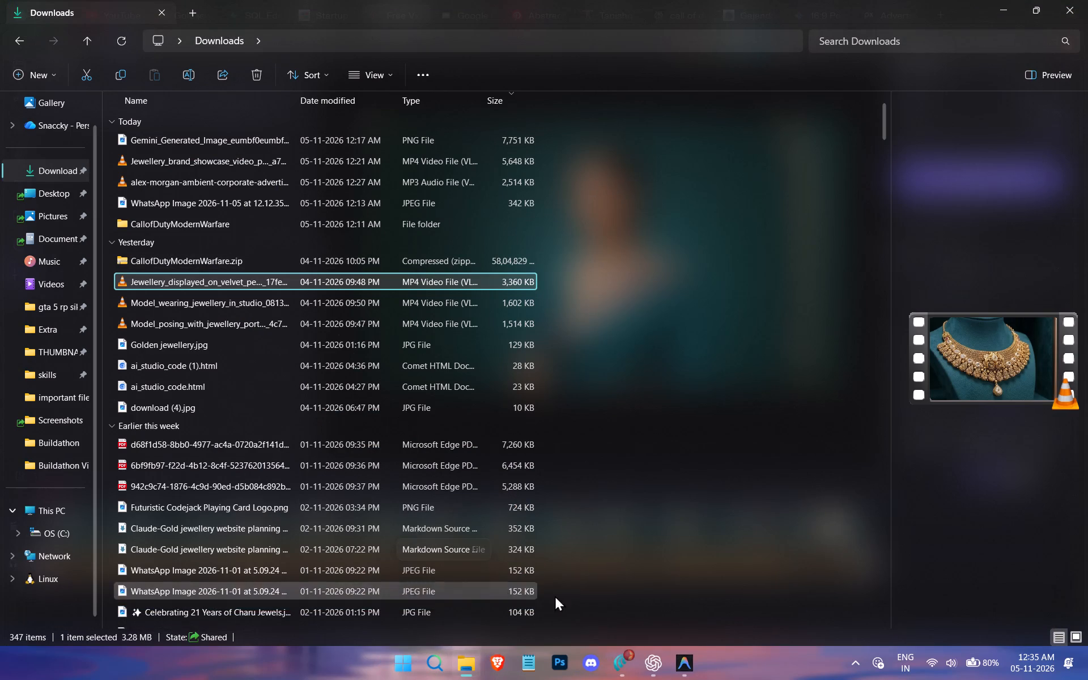
{"action": "left_click", "coordinate": [617, 654]}
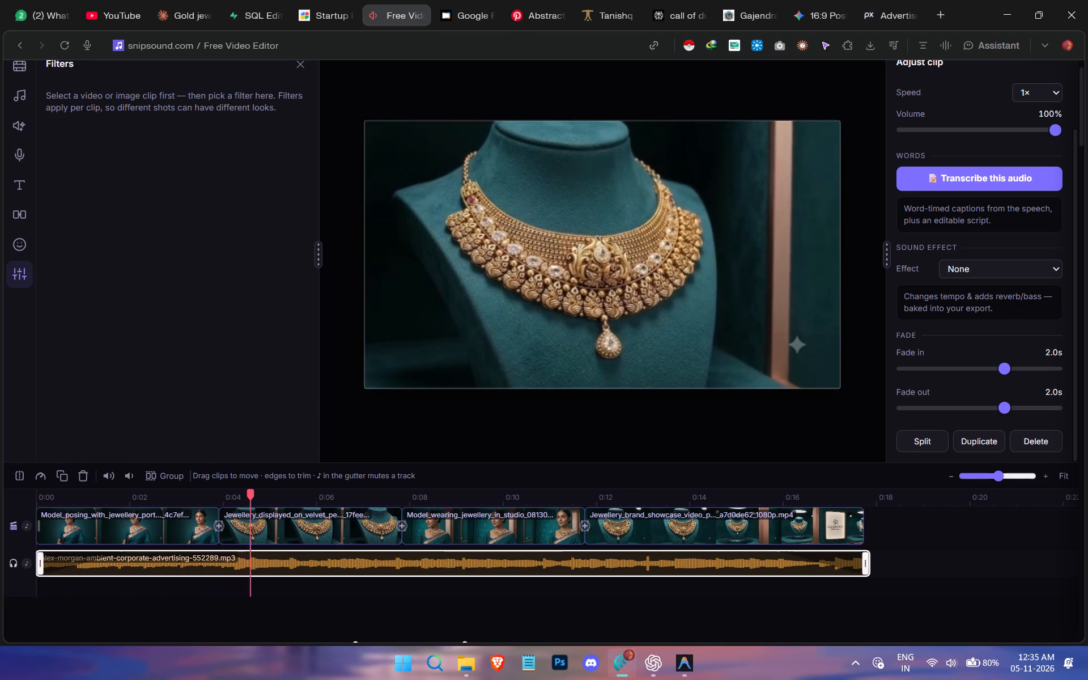
{"action": "key", "text": "space"}
{"action": "scroll", "coordinate": [729, 327], "scroll_direction": "up", "scroll_amount": 4}
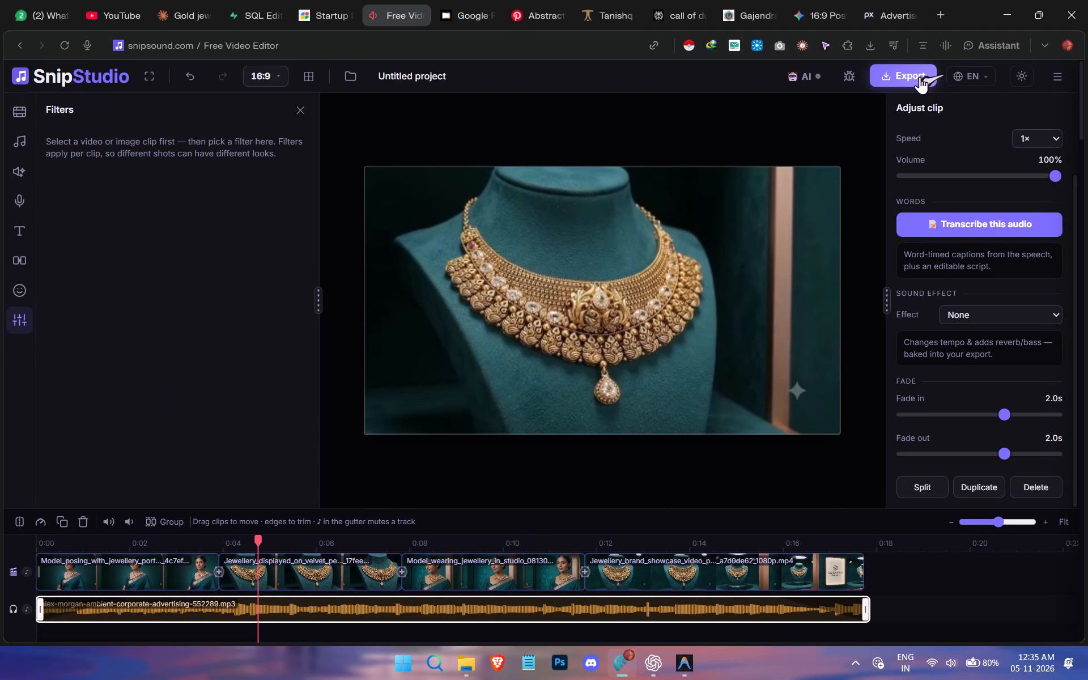
{"action": "left_click", "coordinate": [920, 76]}
{"action": "left_click", "coordinate": [700, 343]}
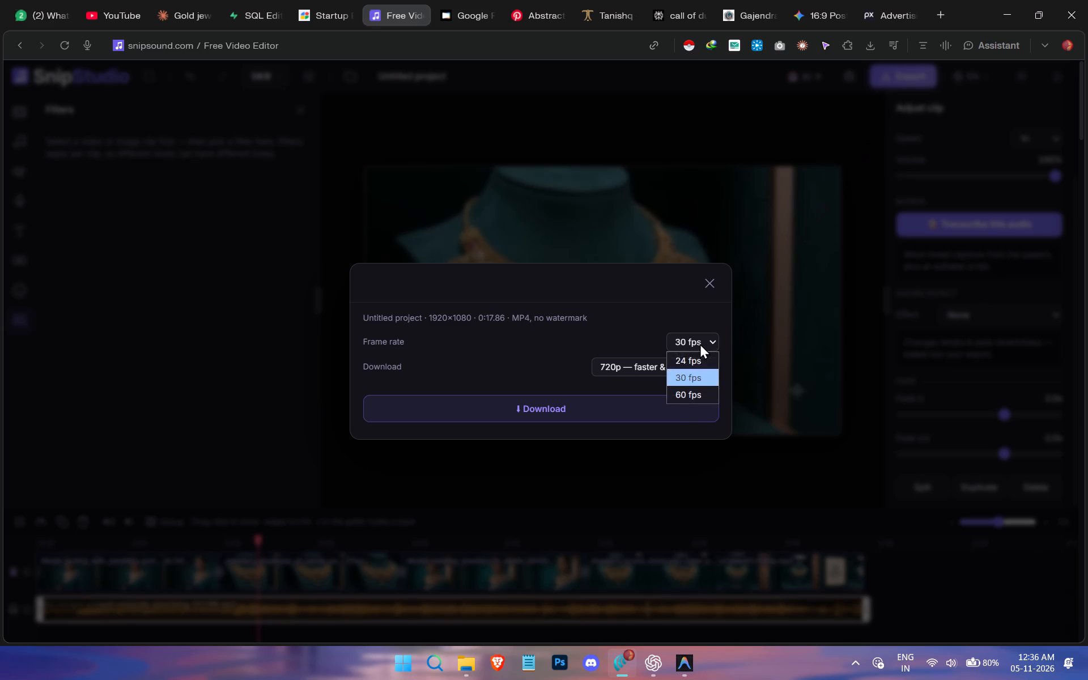
{"action": "left_click", "coordinate": [678, 403]}
{"action": "left_click", "coordinate": [686, 394]}
{"action": "left_click", "coordinate": [700, 371]}
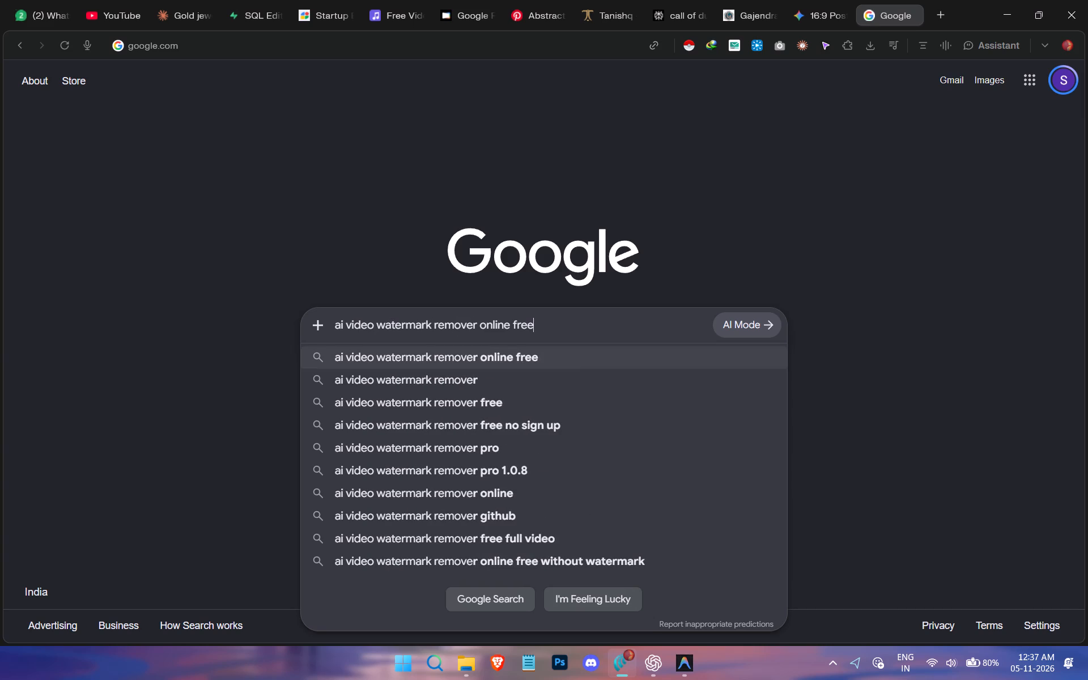
{"action": "key", "text": "space"}
{"action": "type", "text": "no"}
{"action": "key", "text": "BackSpace"}
{"action": "key", "text": "BackSpace"}
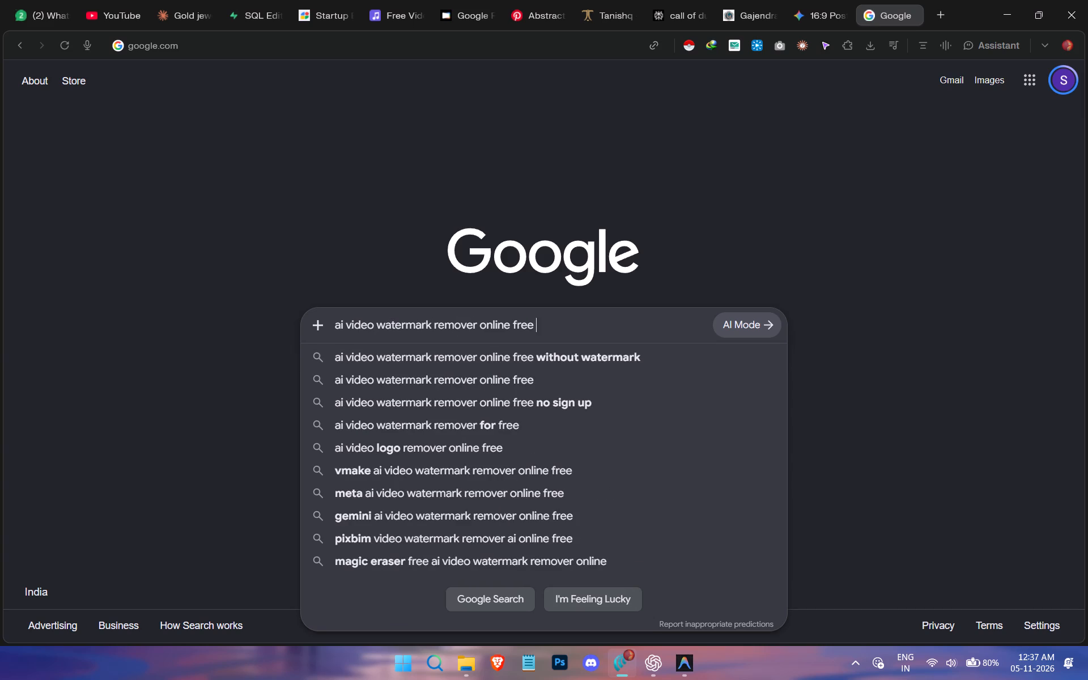
{"action": "key", "text": "n"}
{"action": "key", "text": "BackSpace"}
{"action": "key", "text": "Down"}
{"action": "key", "text": "Return"}
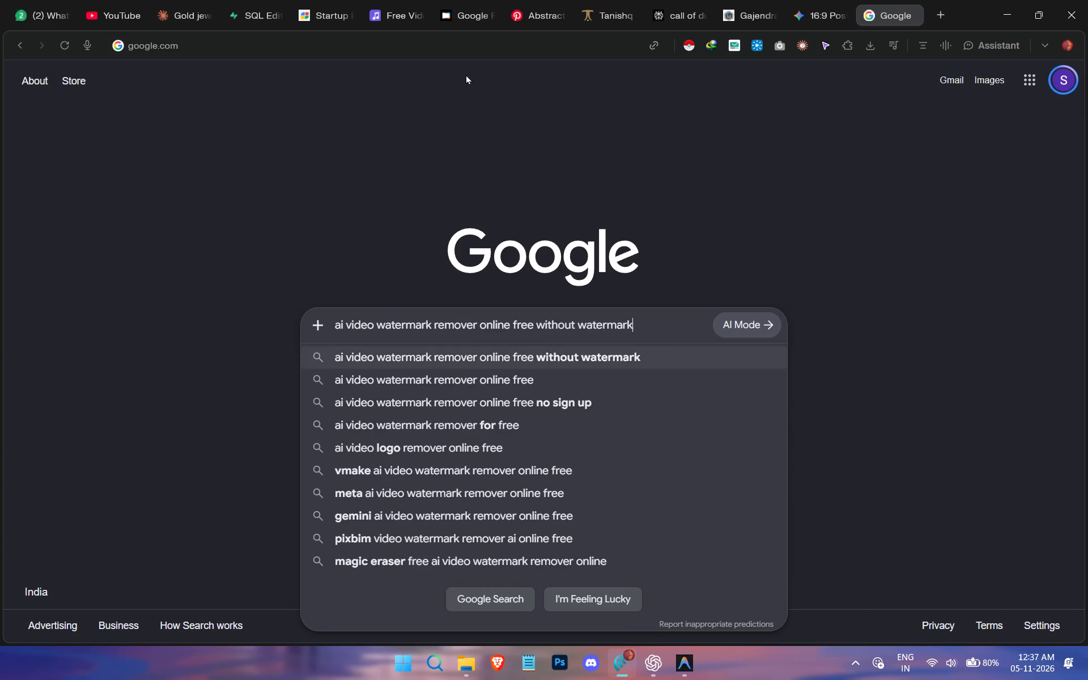
Browse the search results and open WatermarkRemover.io's "Free AI Video Watermark Remover (No Login, No Signup)" page.
{"action": "scroll", "coordinate": [315, 390], "scroll_direction": "down", "scroll_amount": 2}
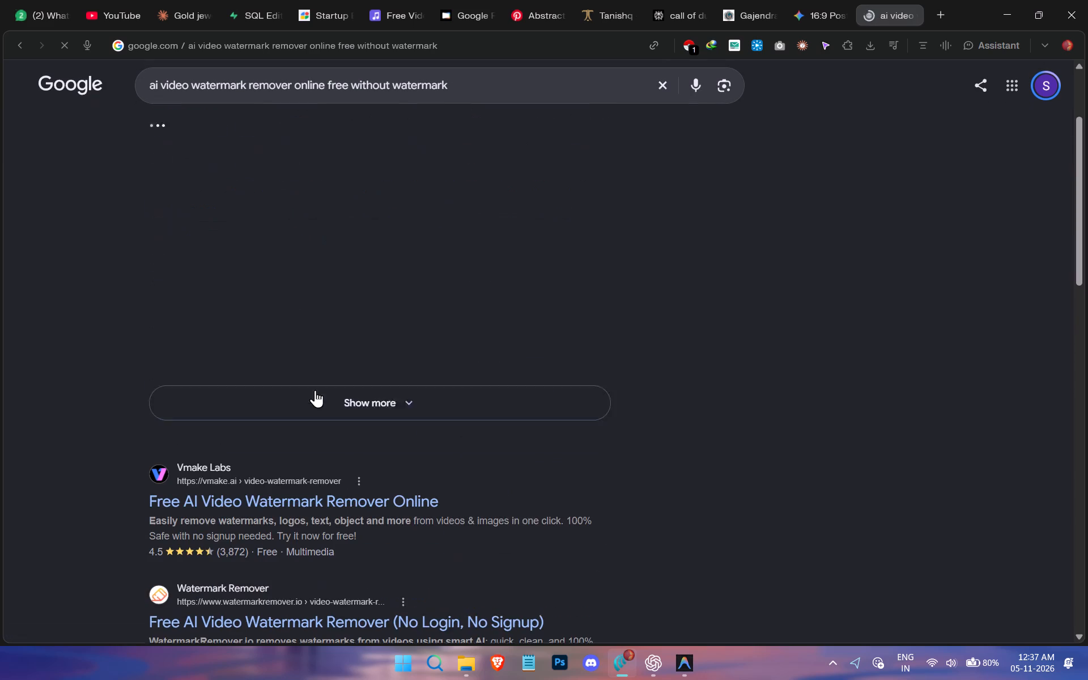
{"action": "scroll", "coordinate": [315, 390], "scroll_direction": "down", "scroll_amount": 1}
{"action": "scroll", "coordinate": [302, 483], "scroll_direction": "down", "scroll_amount": 3}
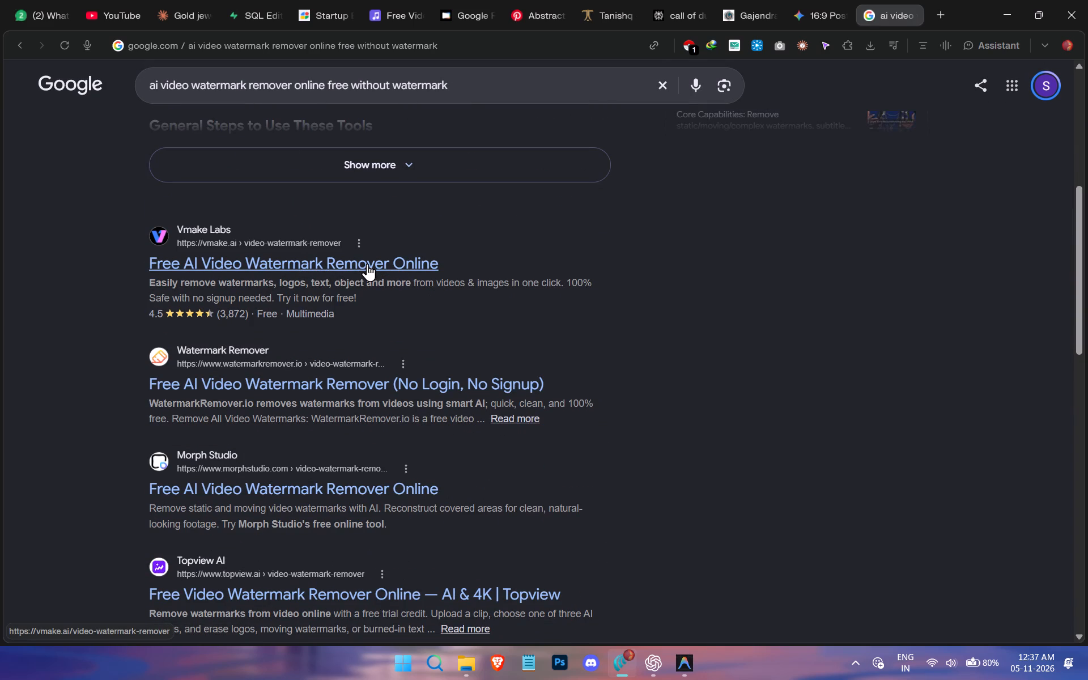
{"action": "left_click", "coordinate": [309, 383]}
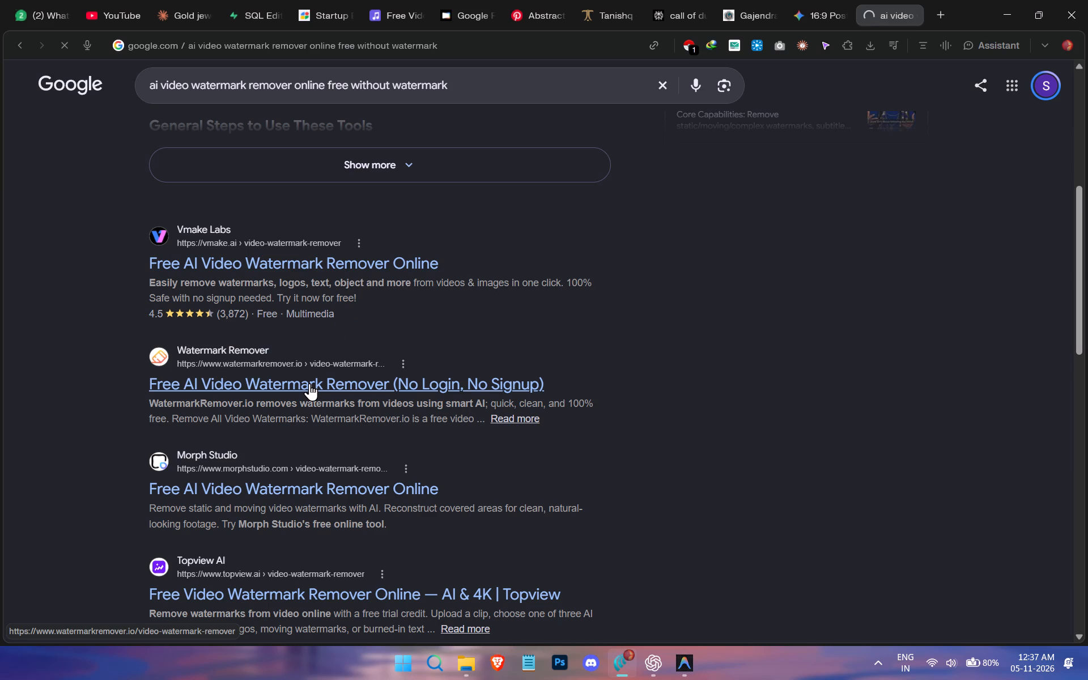